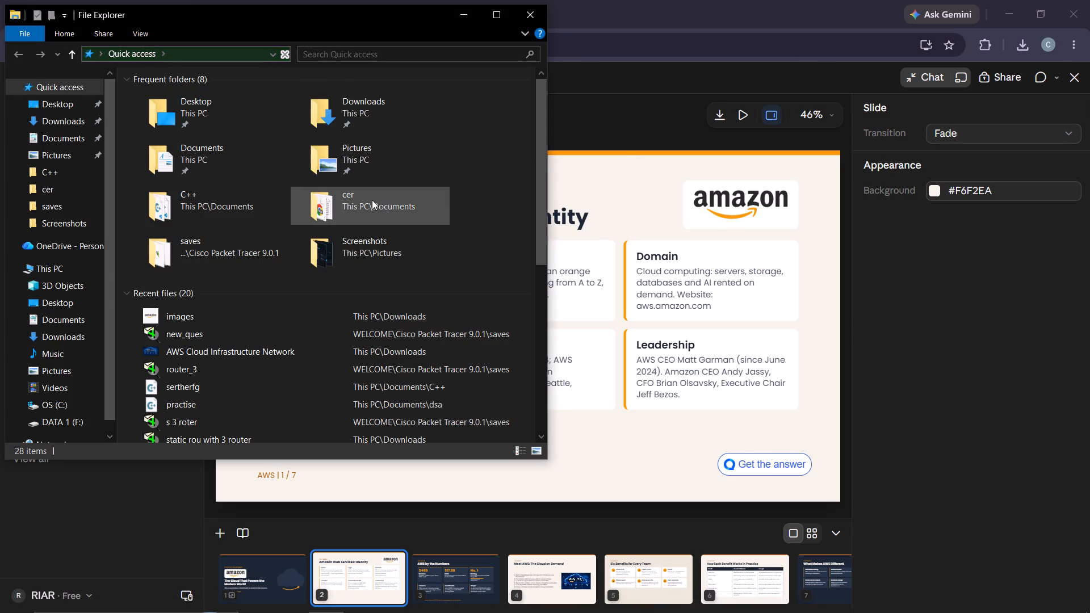
click(86, 125)
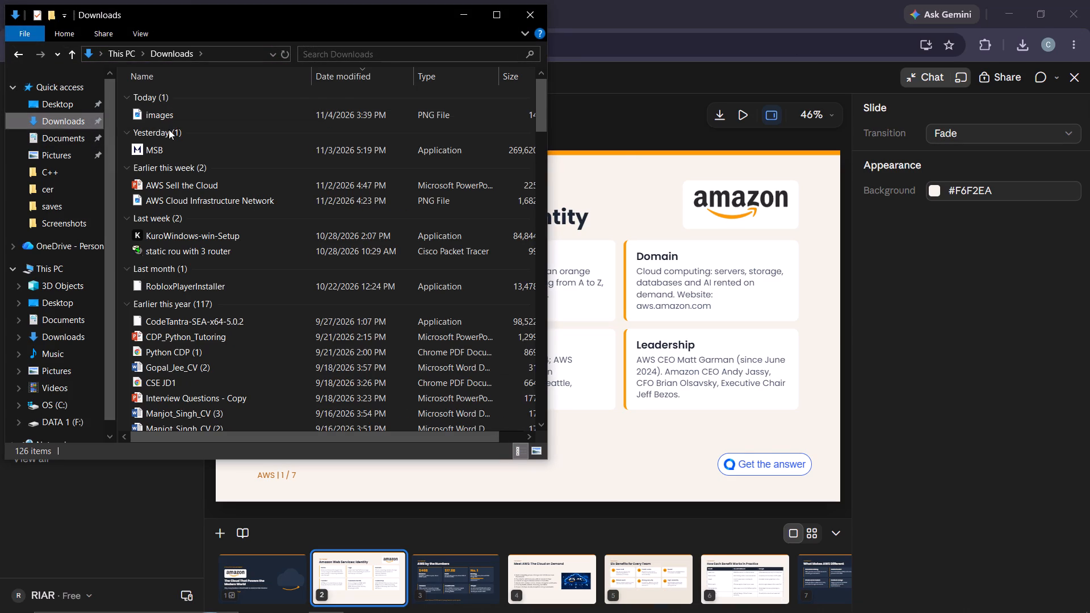
double_click(148, 190)
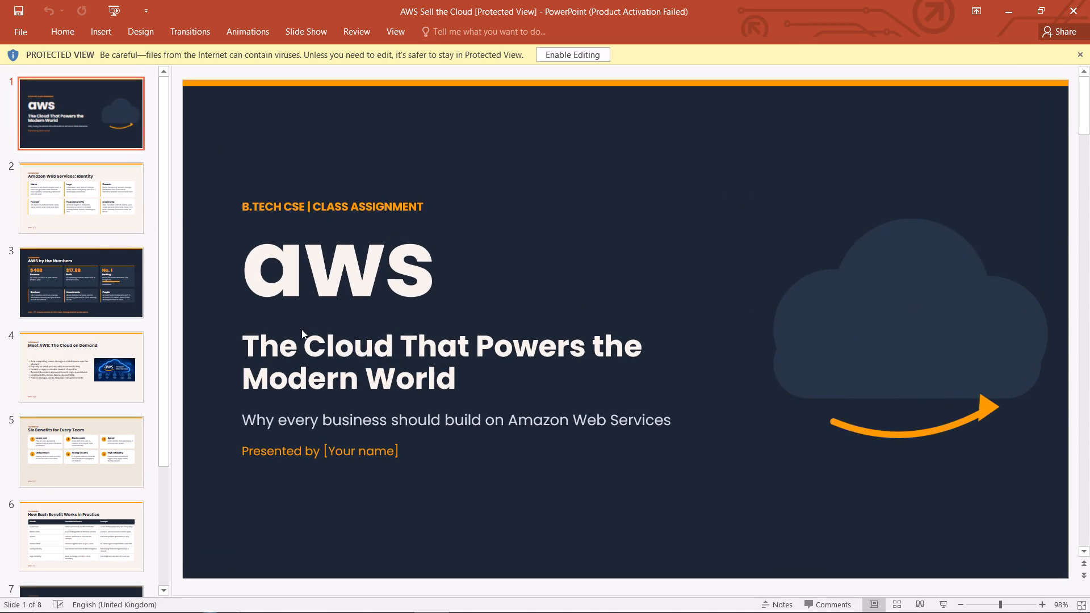
Check which editing options are available for the cloud graphic on the cover slide.
click(839, 349)
click(839, 349)
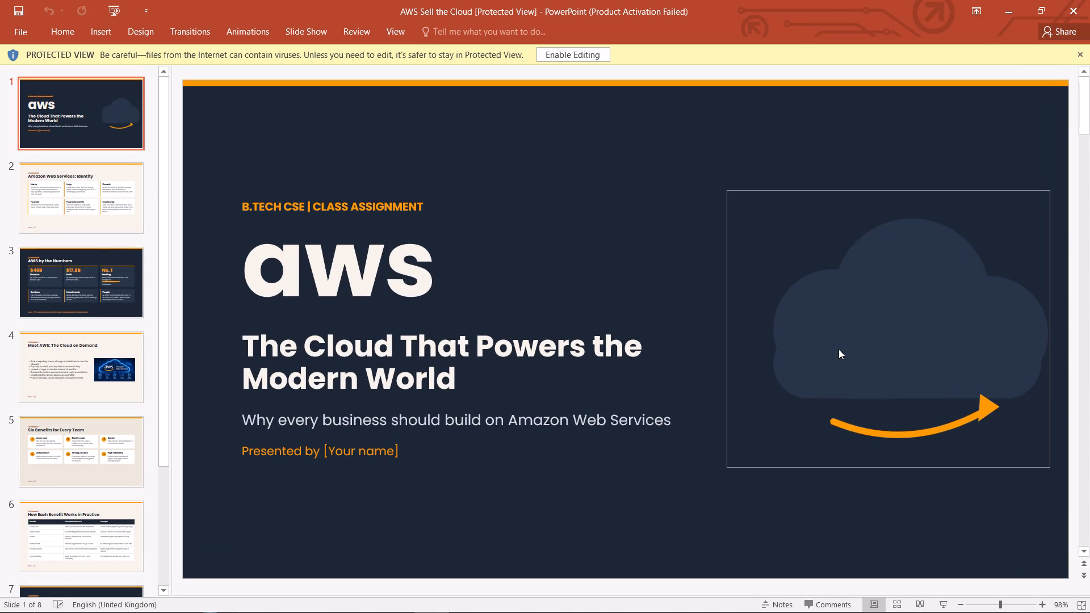
right_click(839, 349)
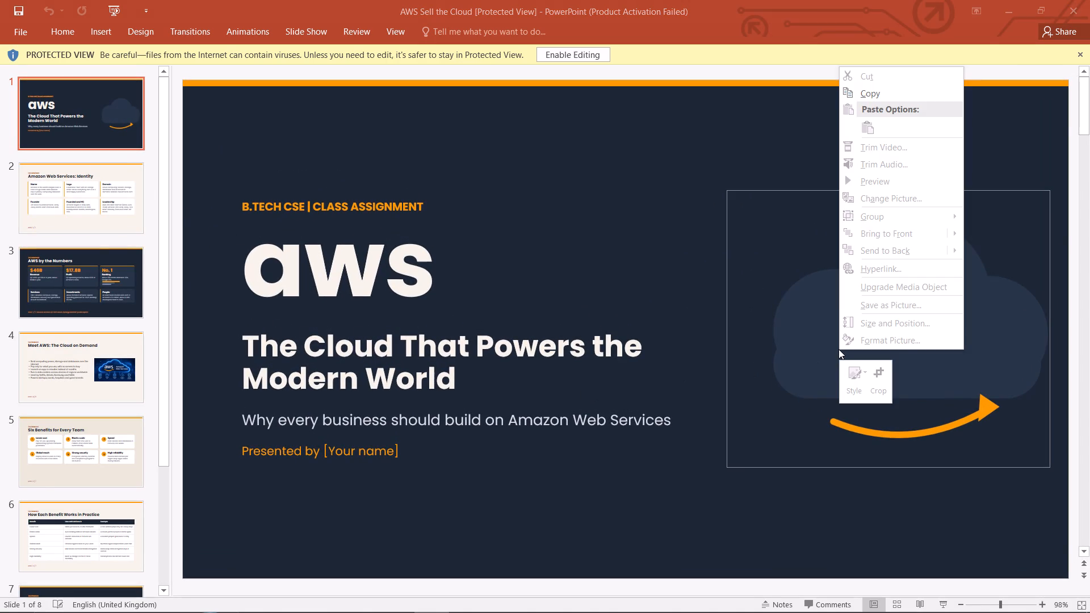
click(790, 211)
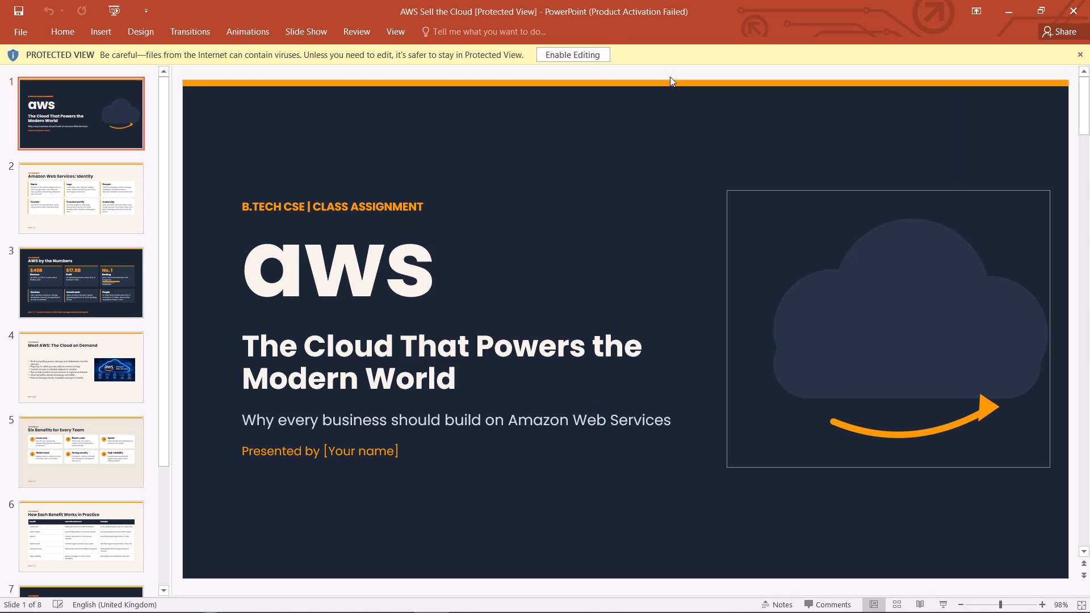
Go to slide 2, enable editing of the presentation and close the Office activation wizard.
click(101, 187)
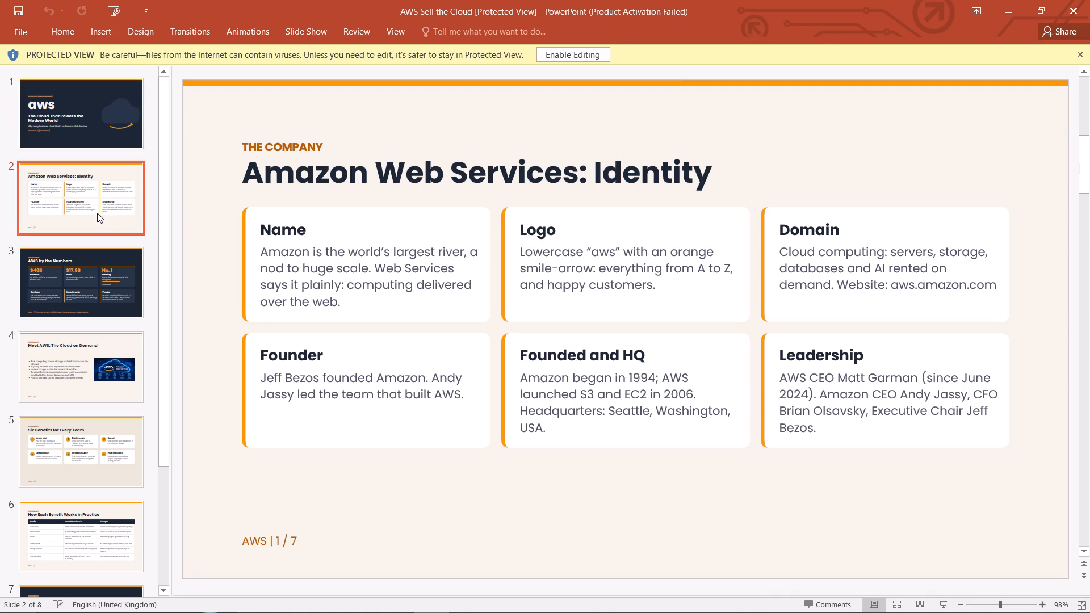
click(590, 58)
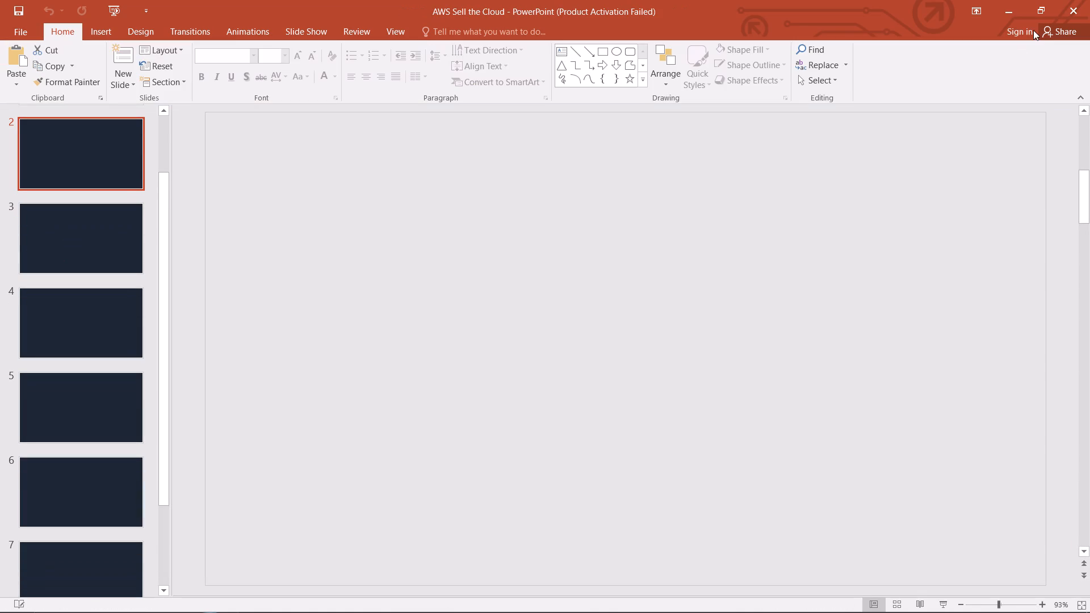
click(1042, 10)
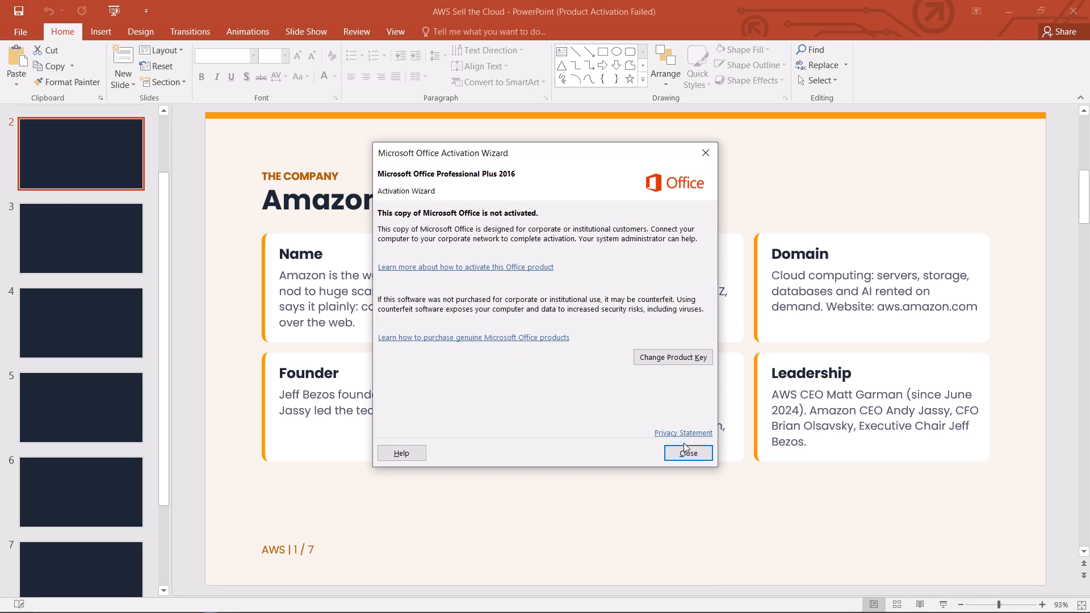
click(683, 447)
Reduce the PowerPoint window and move it so the Downloads folder window can be used alongside it.
click(1051, 0)
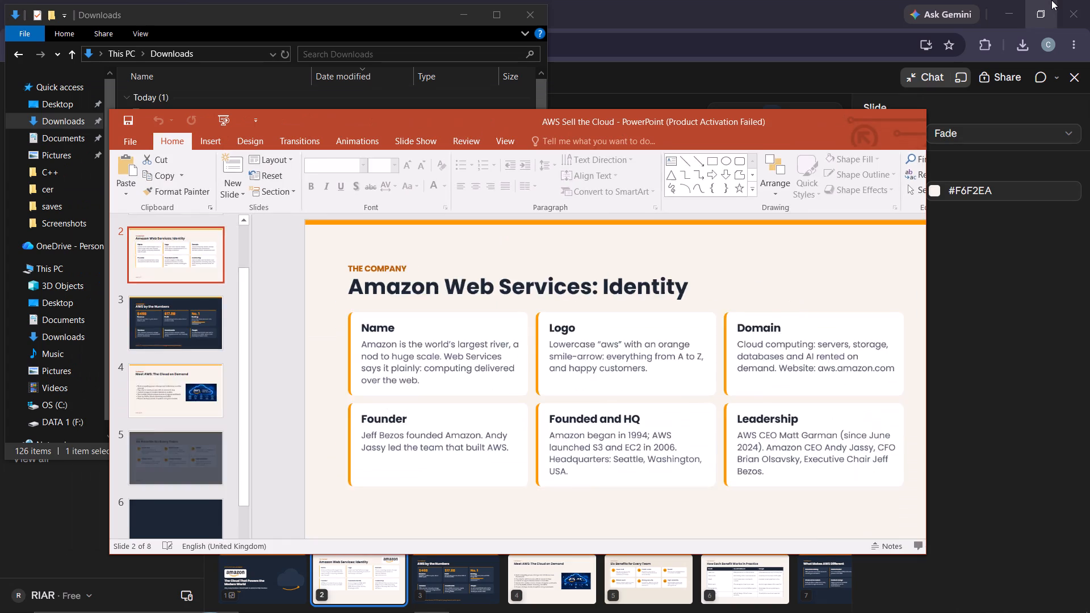
drag(430, 114, 426, 145)
drag(404, 109, 473, 151)
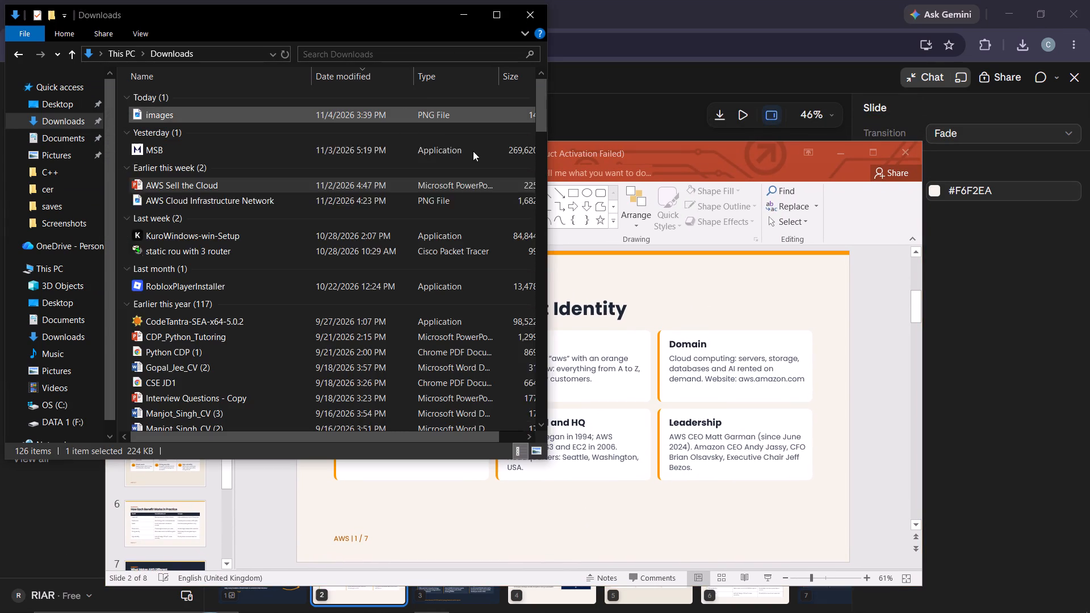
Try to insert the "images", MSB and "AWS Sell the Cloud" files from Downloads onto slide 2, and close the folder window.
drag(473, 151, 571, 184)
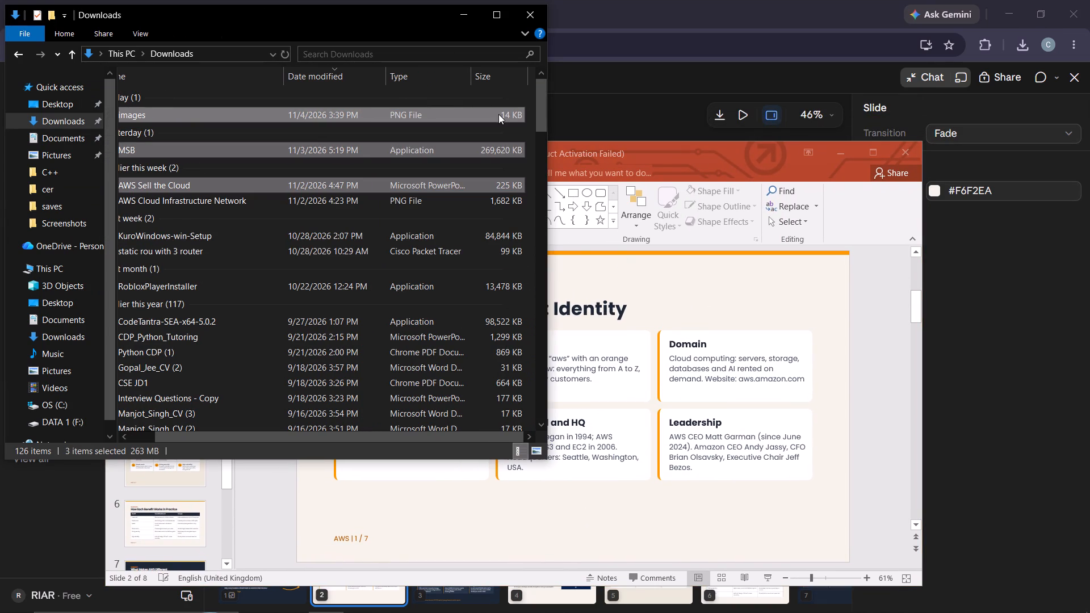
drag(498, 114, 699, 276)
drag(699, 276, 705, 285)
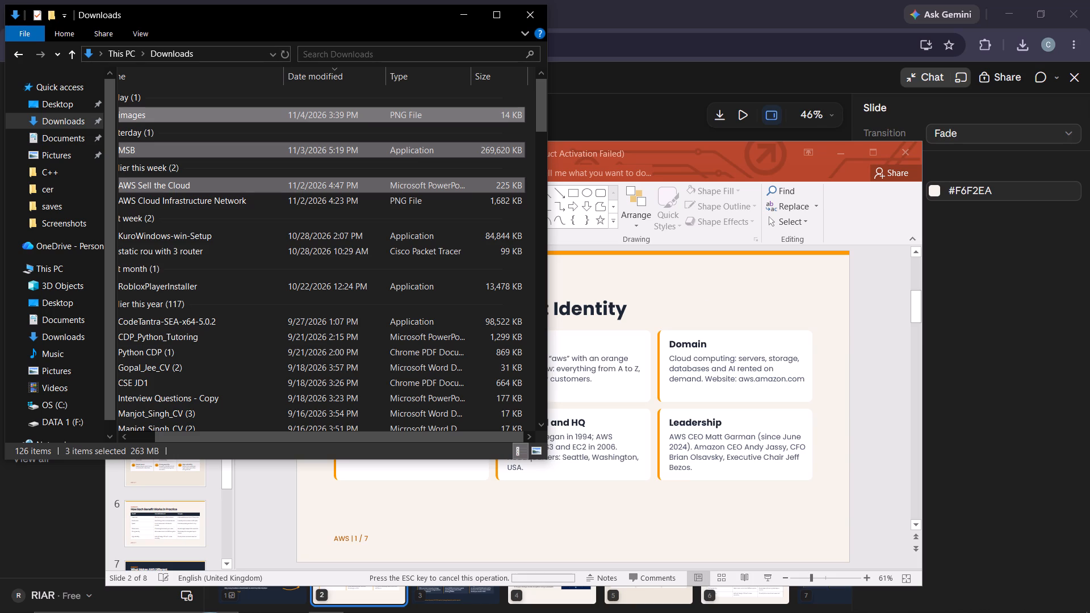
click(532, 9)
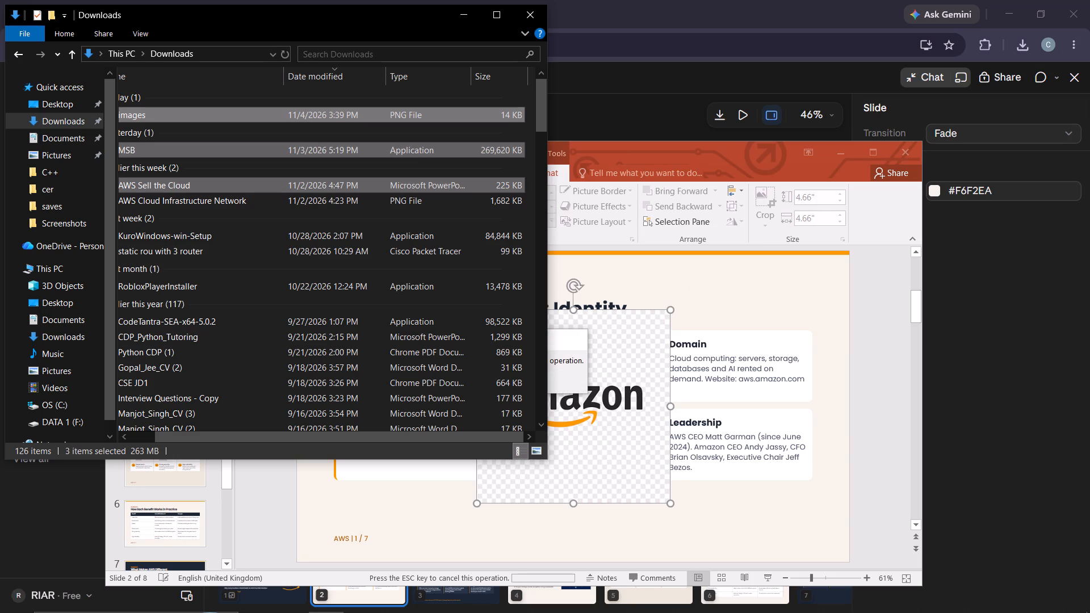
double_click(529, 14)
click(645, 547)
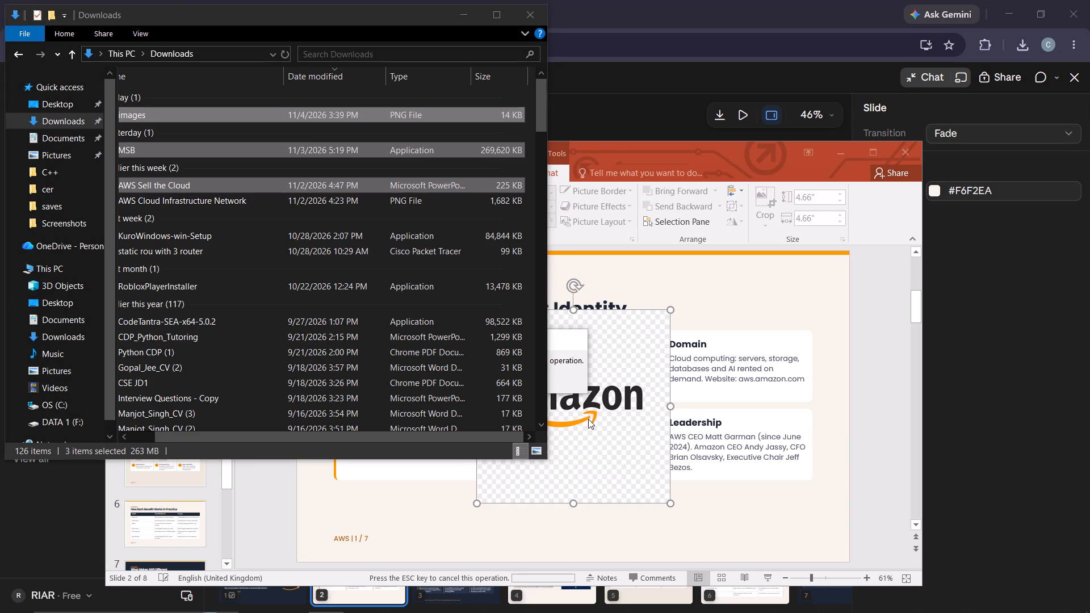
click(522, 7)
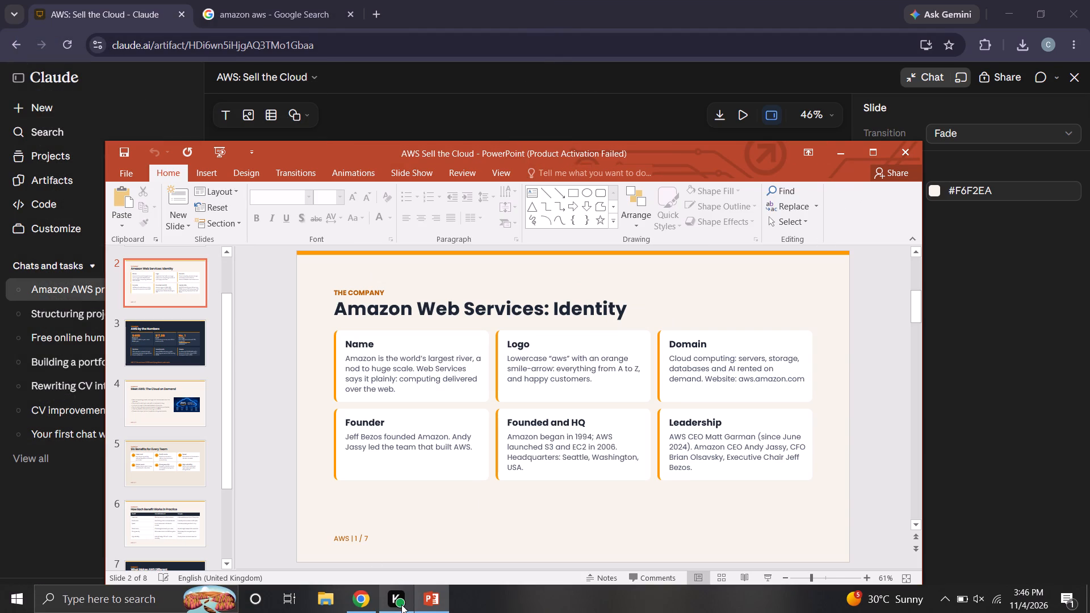
Insert the Amazon logo picture "images" from File Explorer's recent files onto slide 2.
click(326, 598)
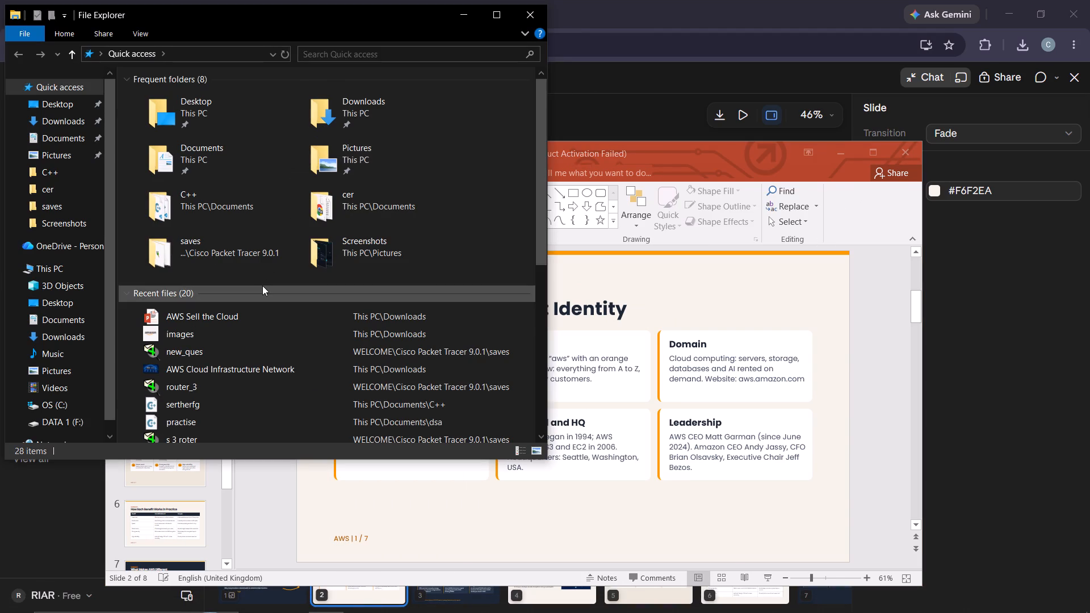
click(247, 327)
drag(247, 327, 363, 325)
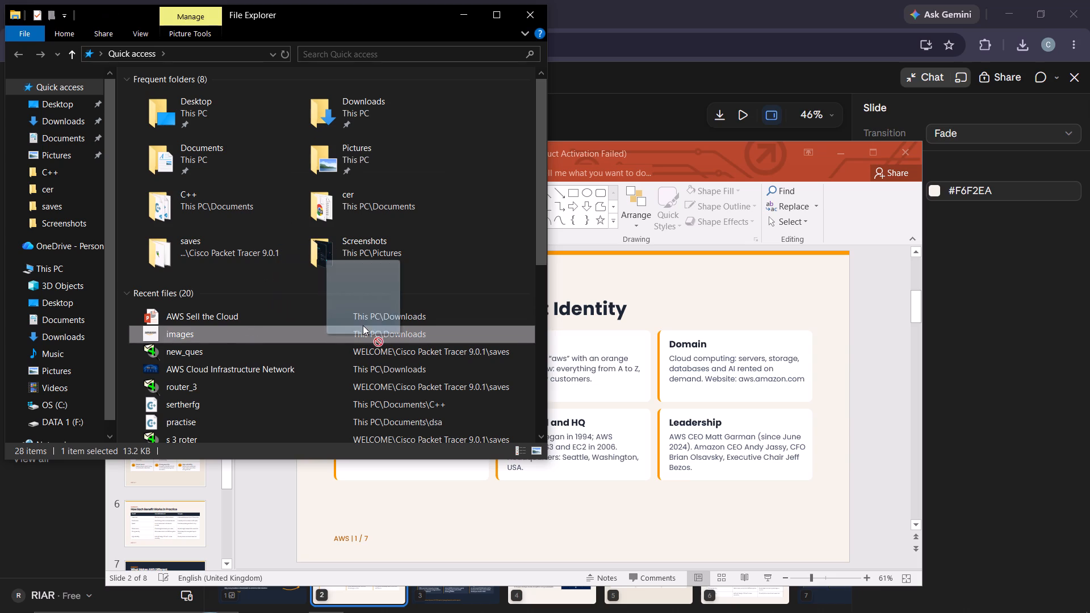
drag(363, 325, 711, 293)
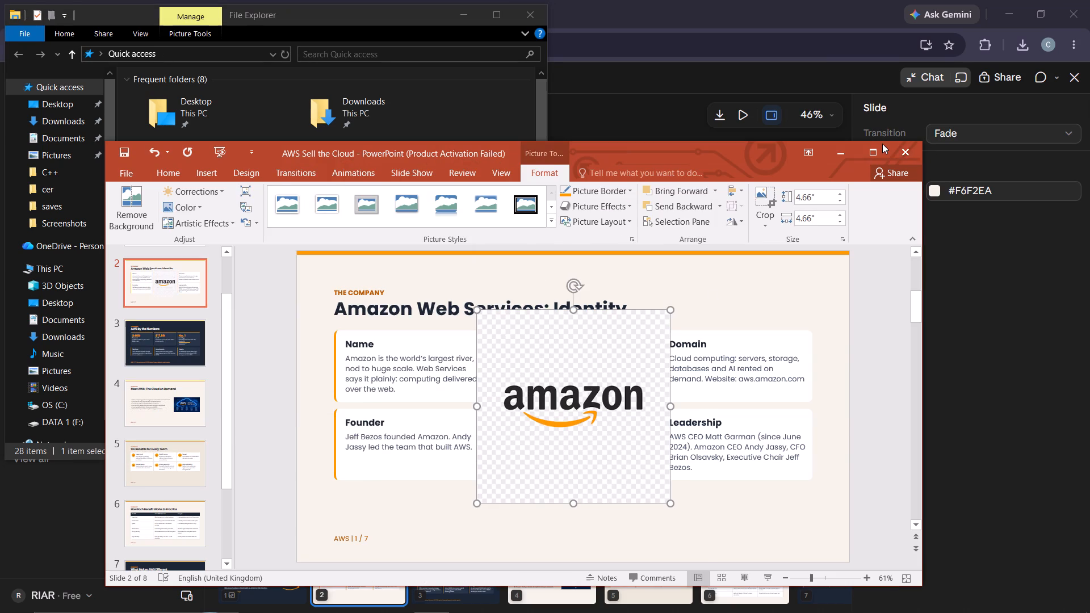
Place the Amazon logo in slide 2's upper-right corner, beside the title, and shrink it to about 1.56" high by 2.26" wide.
click(881, 144)
drag(584, 278, 675, 240)
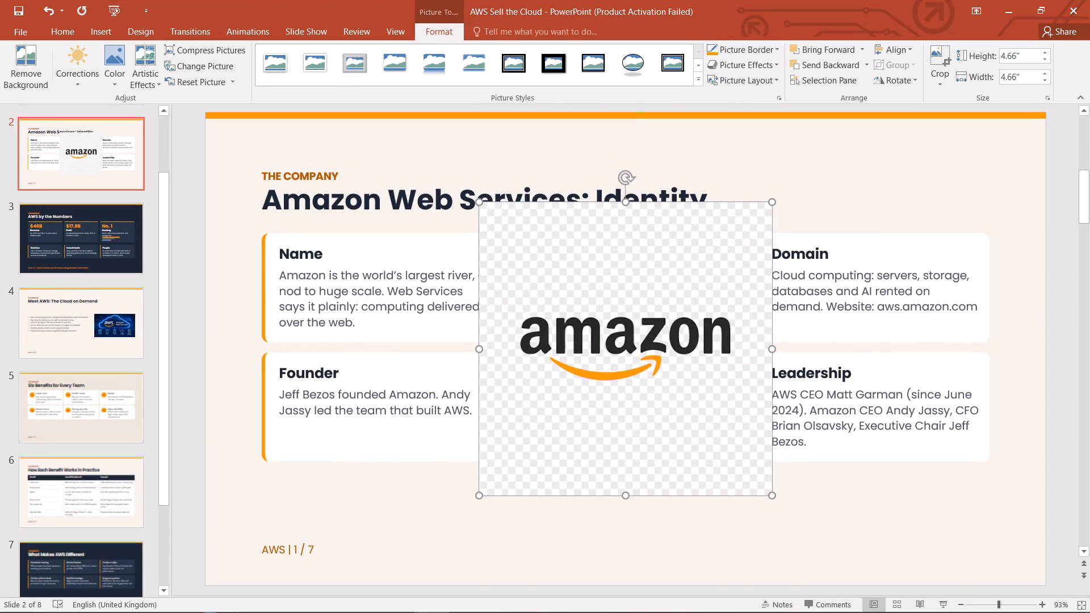
drag(675, 240, 820, 171)
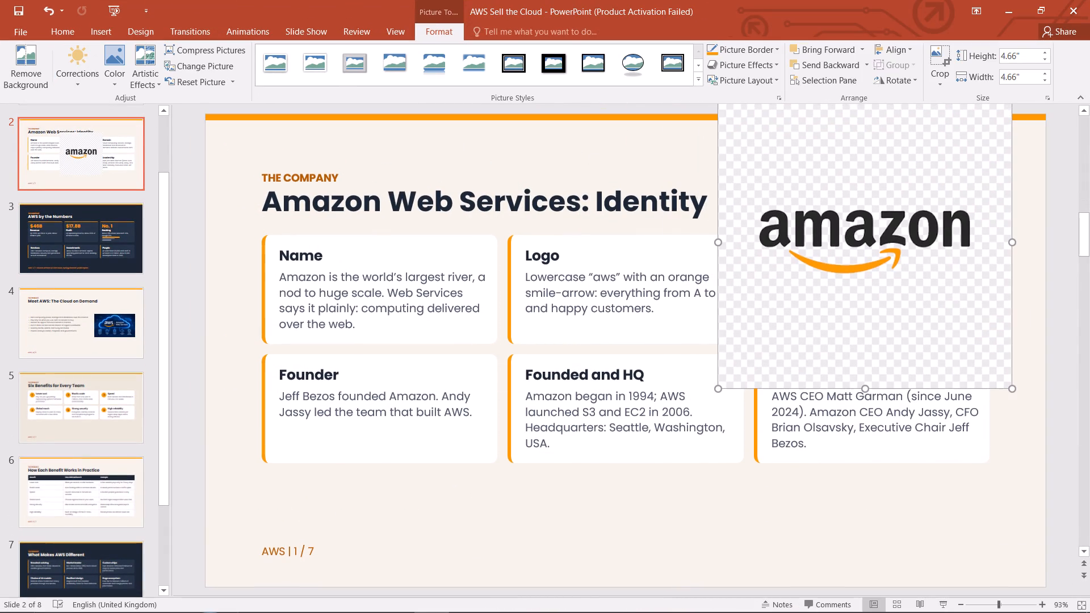
drag(715, 389, 744, 346)
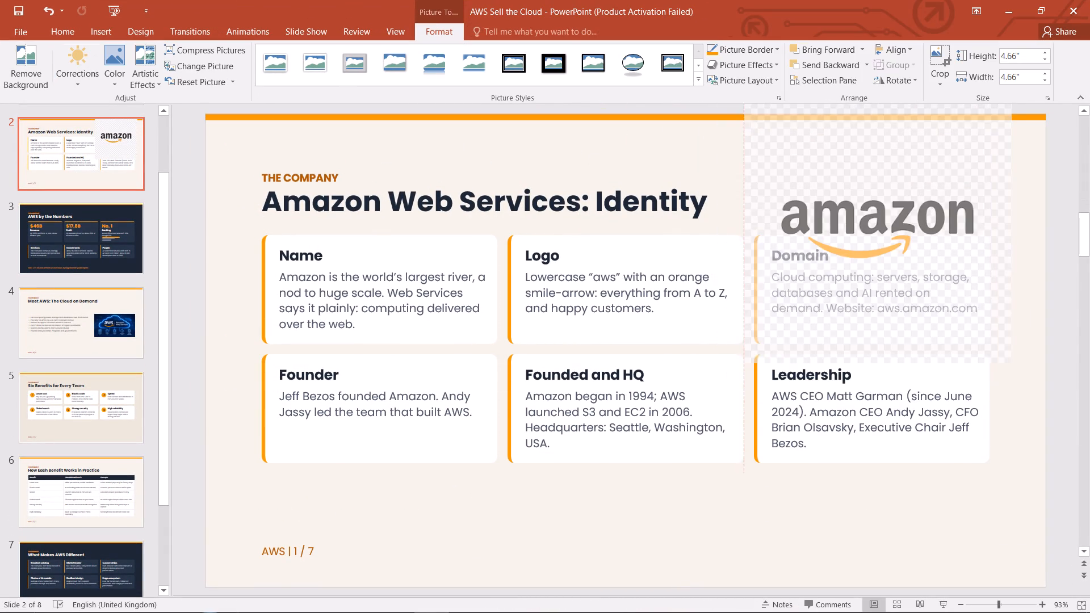
drag(744, 346, 869, 168)
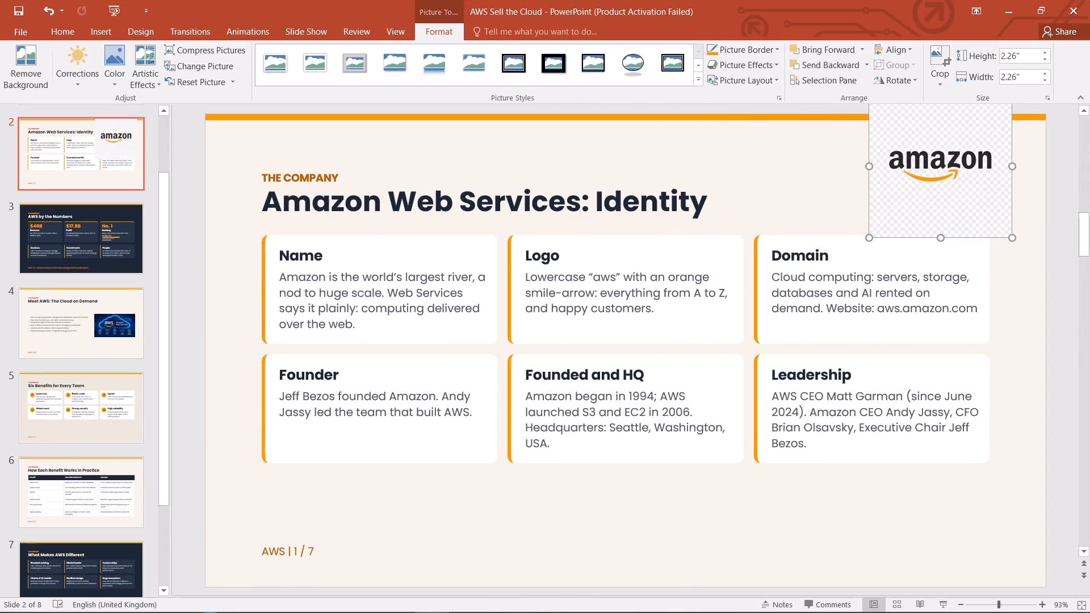
drag(916, 165, 893, 182)
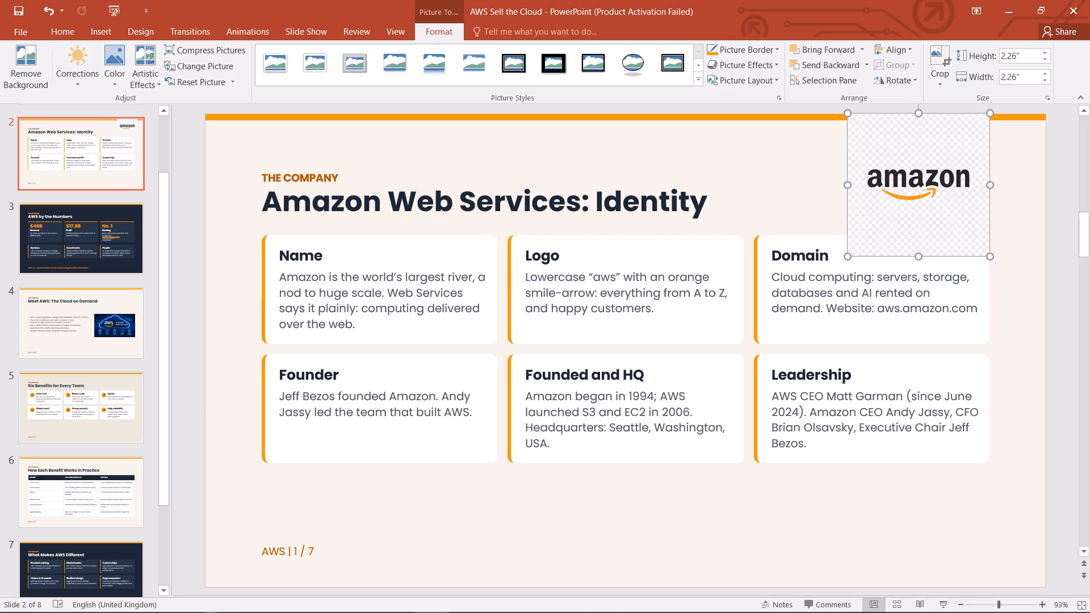
right_click(893, 183)
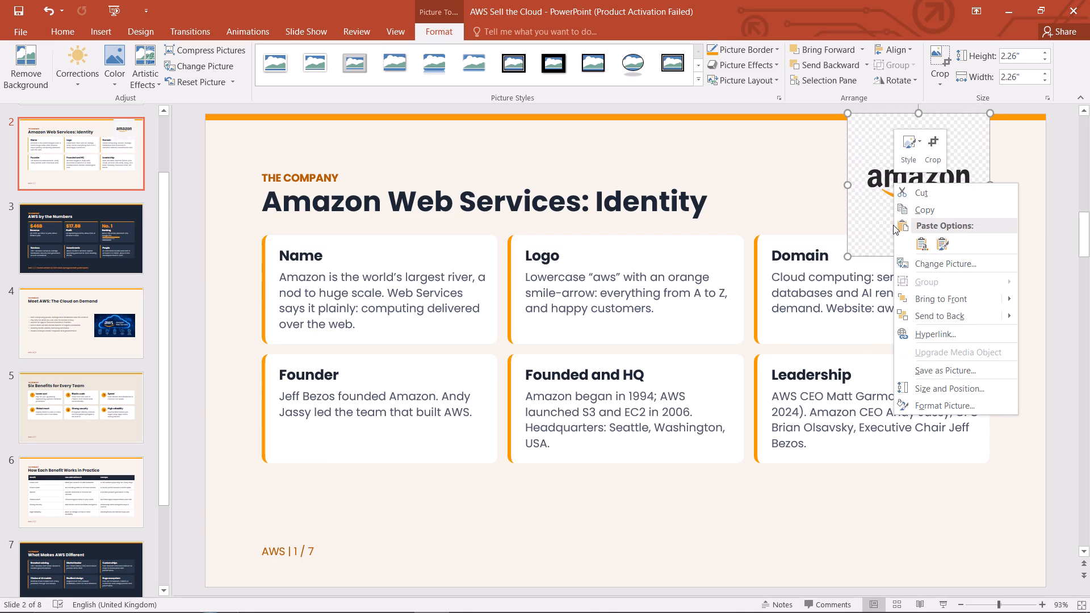
click(865, 253)
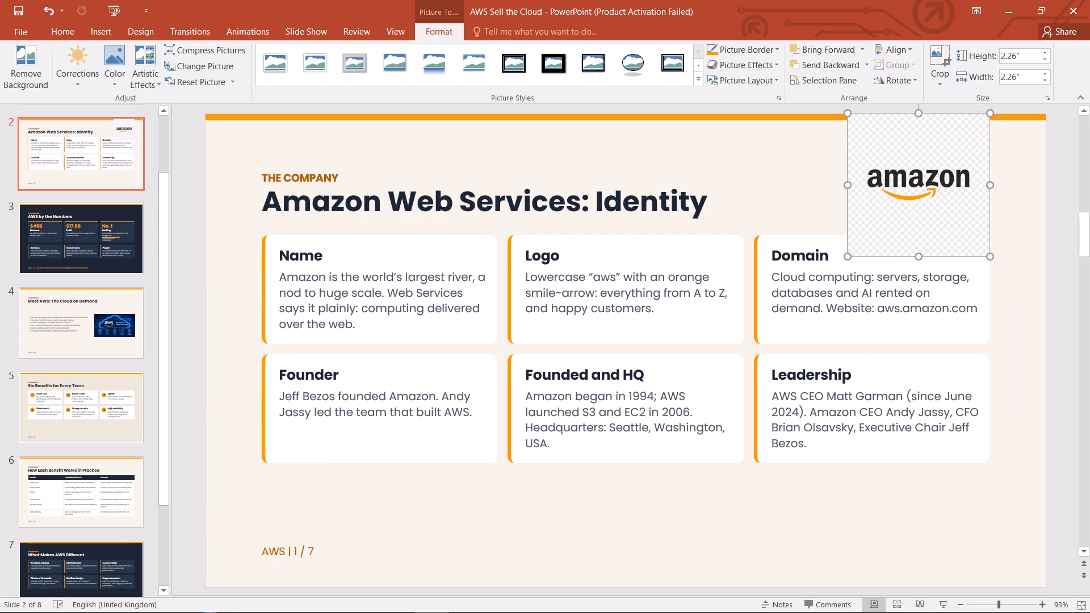
drag(920, 257, 921, 216)
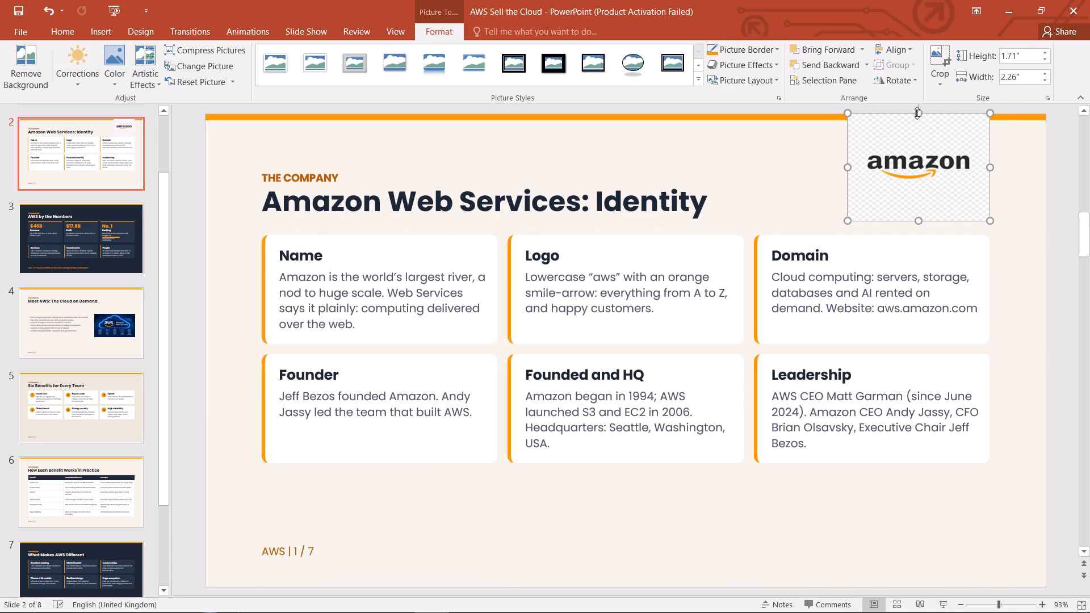
drag(917, 113, 916, 121)
Crop the Amazon logo picture on slide 2 closely around the wordmark, to about 1.87" wide.
right_click(912, 139)
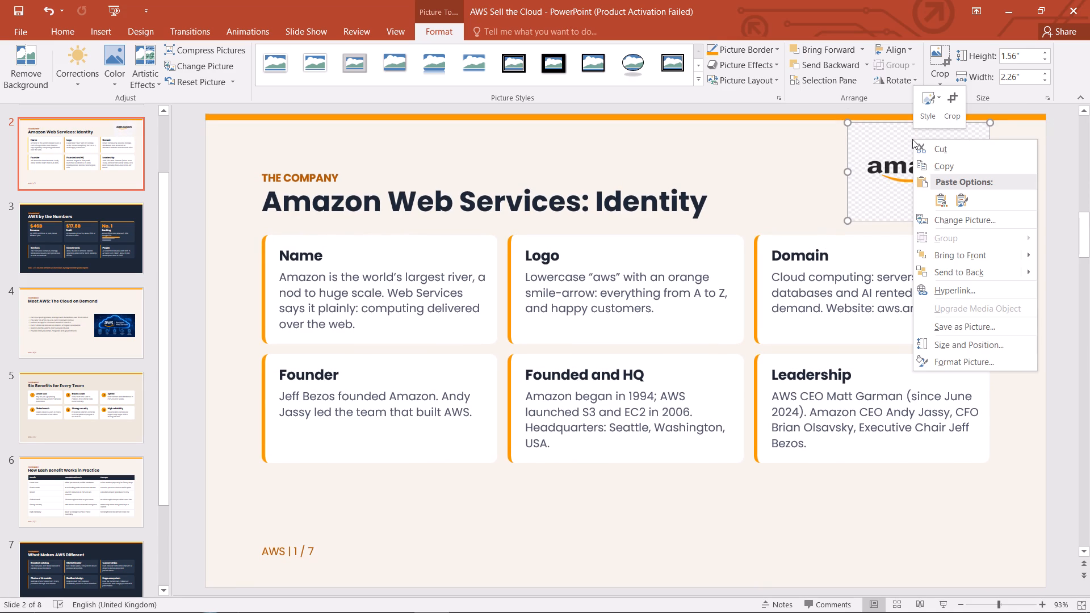
click(945, 115)
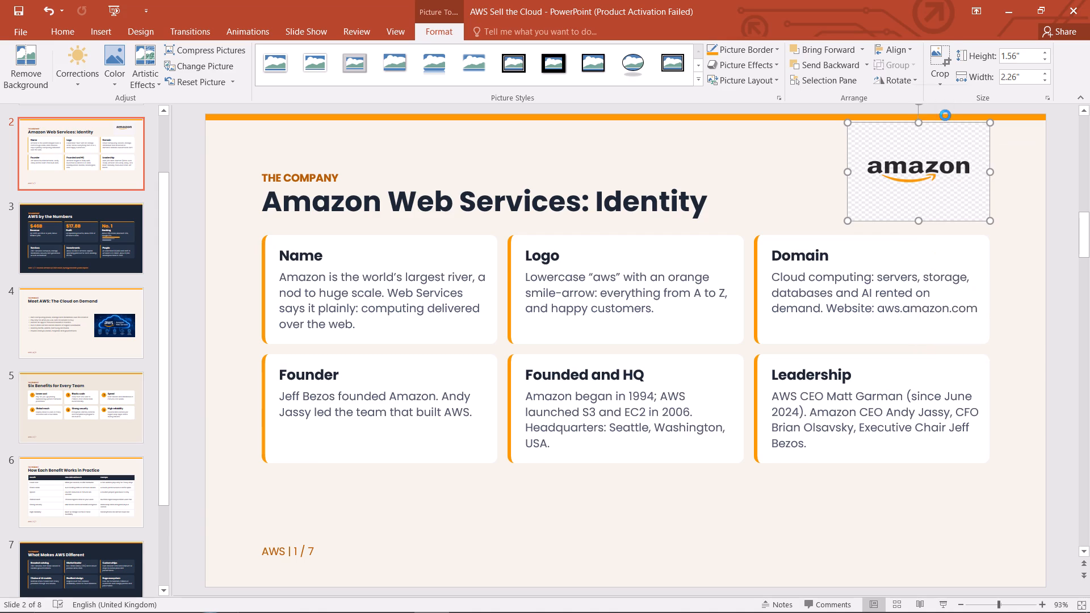
right_drag(923, 220, 923, 201)
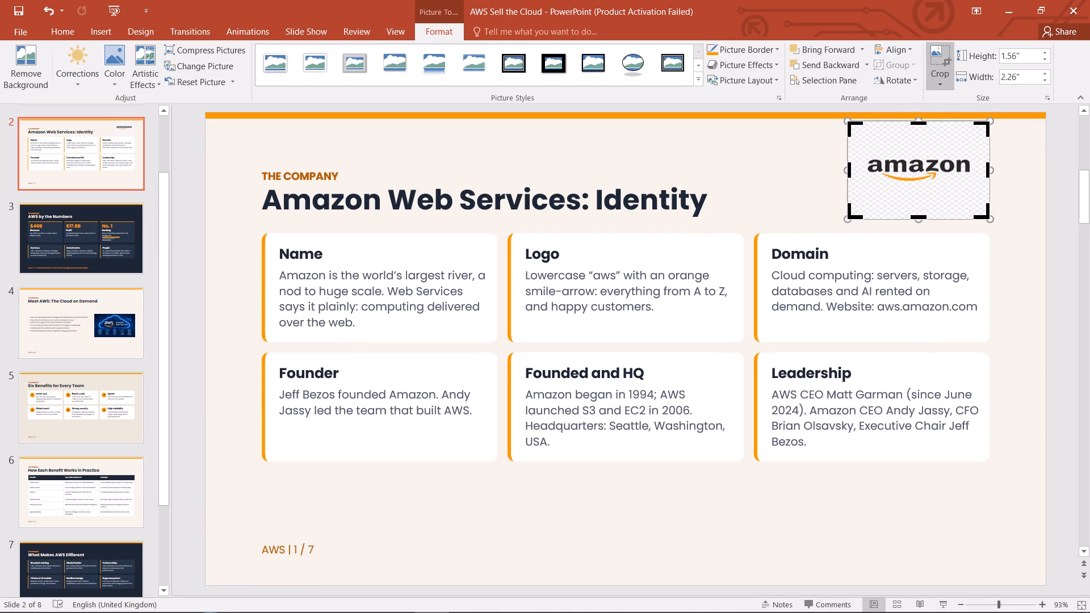
drag(853, 216, 857, 200)
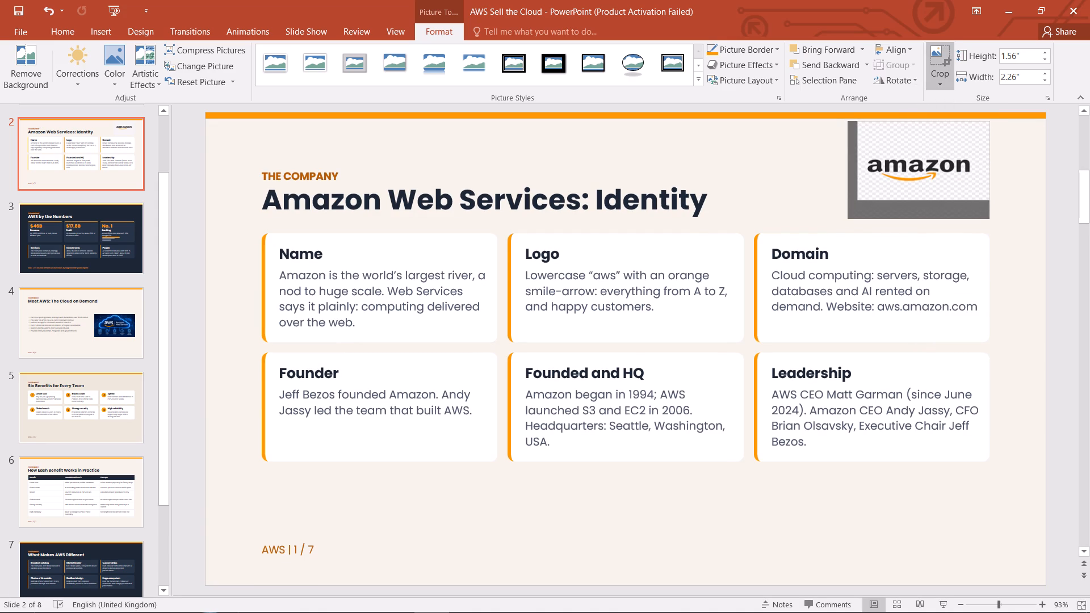
drag(857, 200, 857, 192)
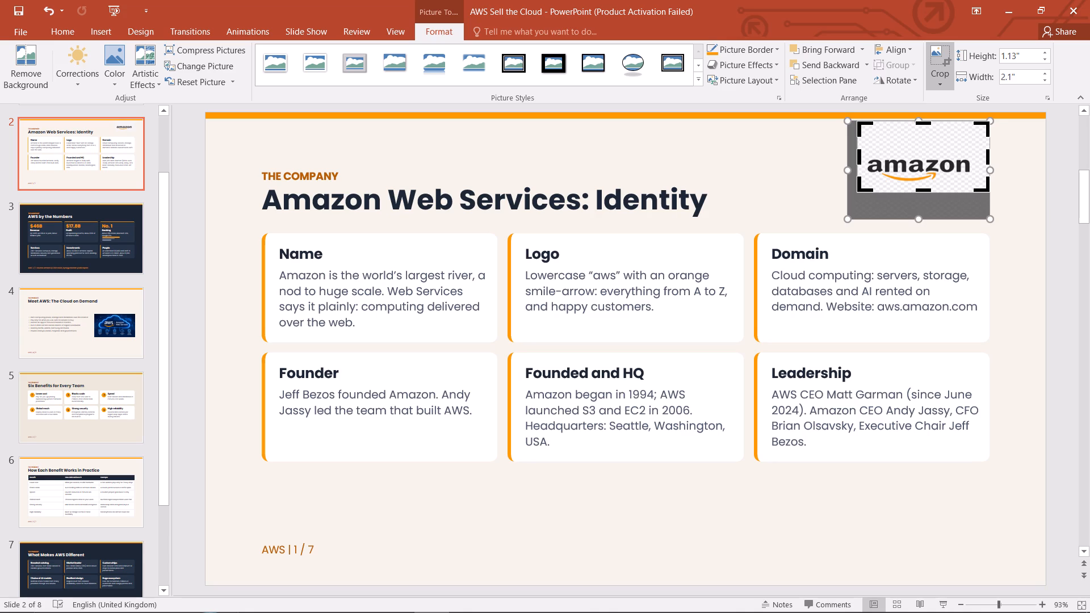
drag(989, 120, 975, 148)
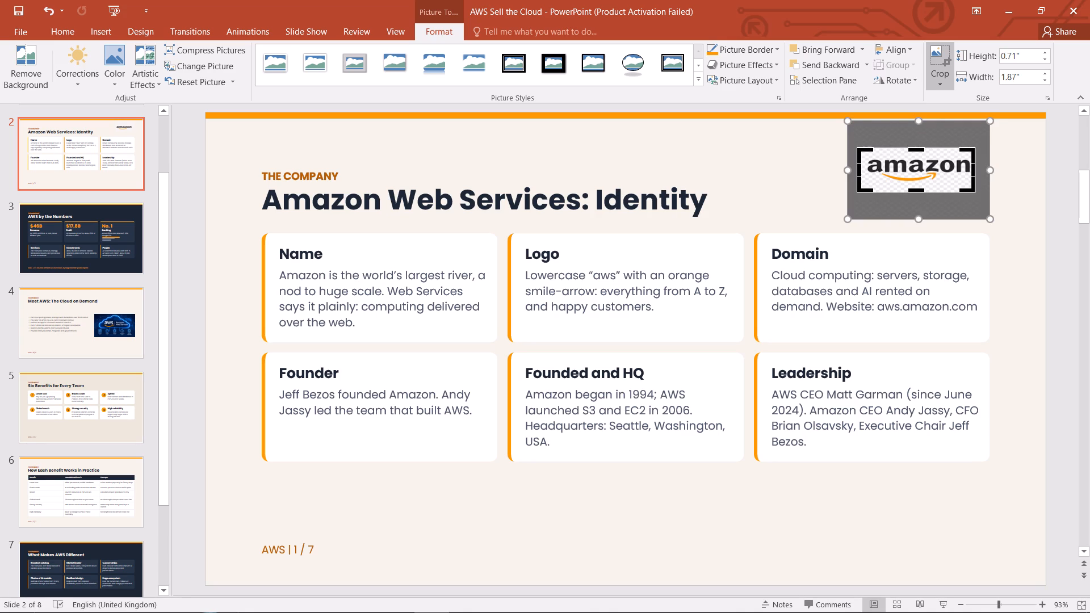
click(921, 188)
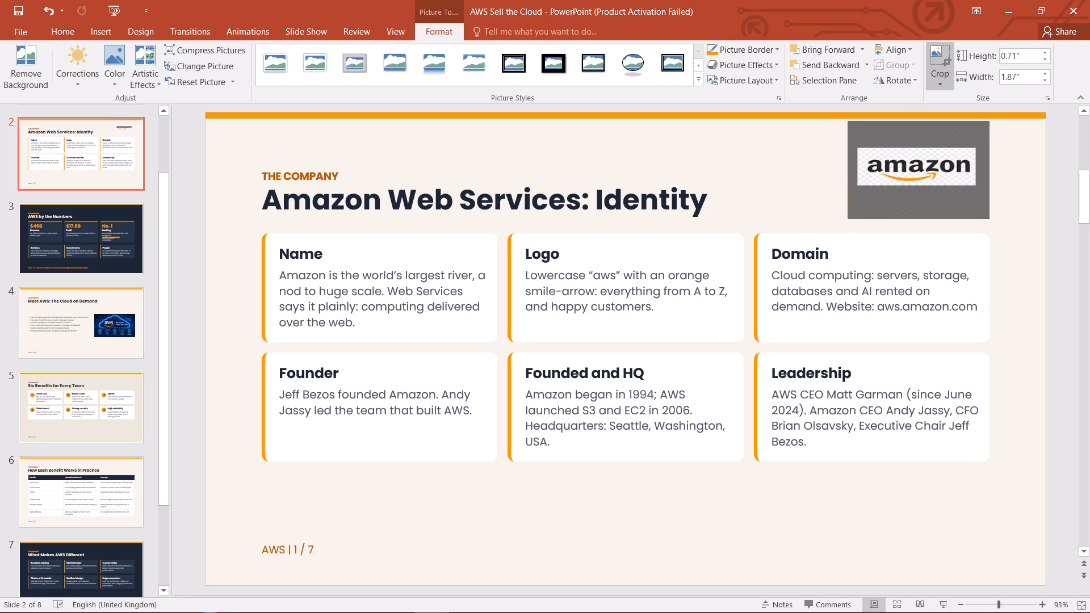
click(1008, 215)
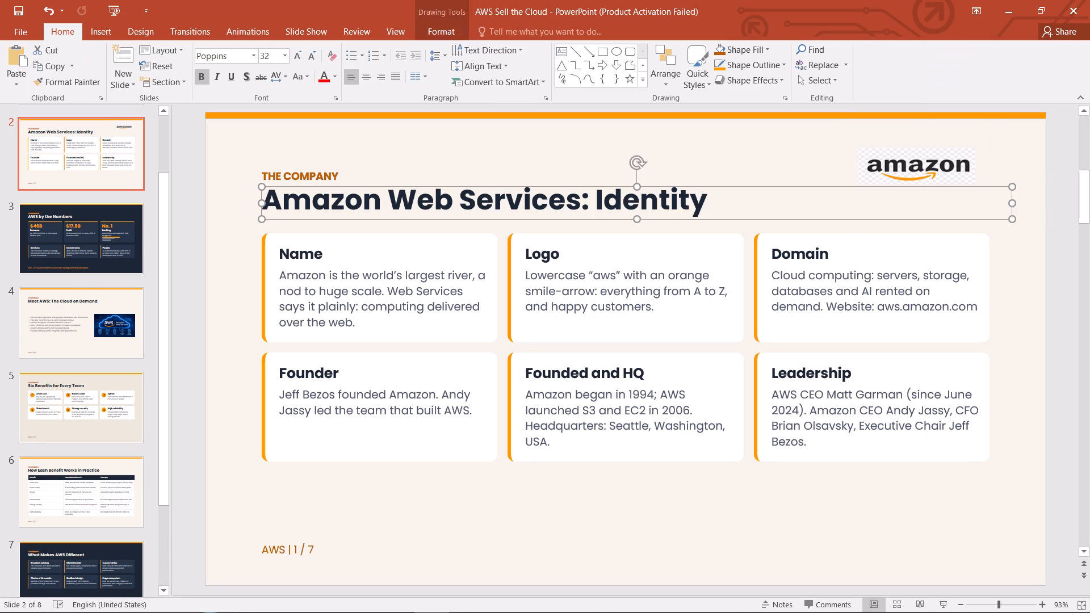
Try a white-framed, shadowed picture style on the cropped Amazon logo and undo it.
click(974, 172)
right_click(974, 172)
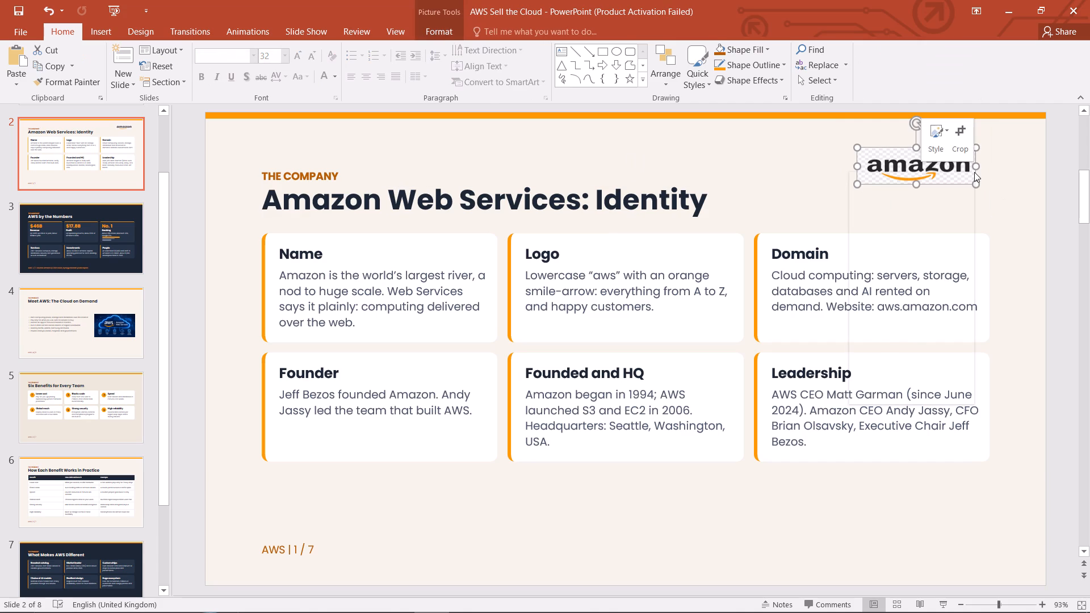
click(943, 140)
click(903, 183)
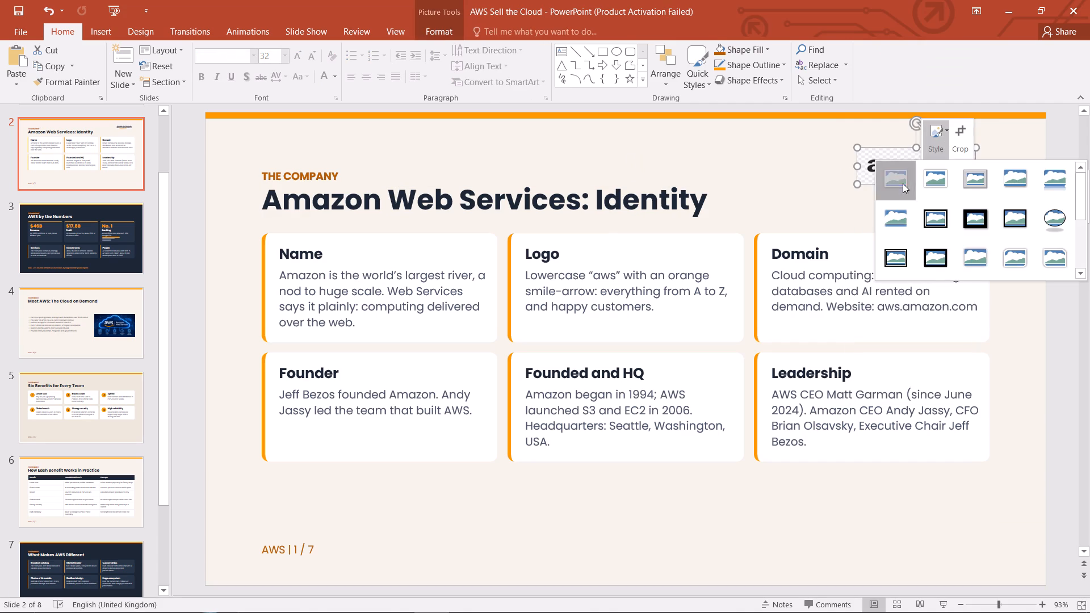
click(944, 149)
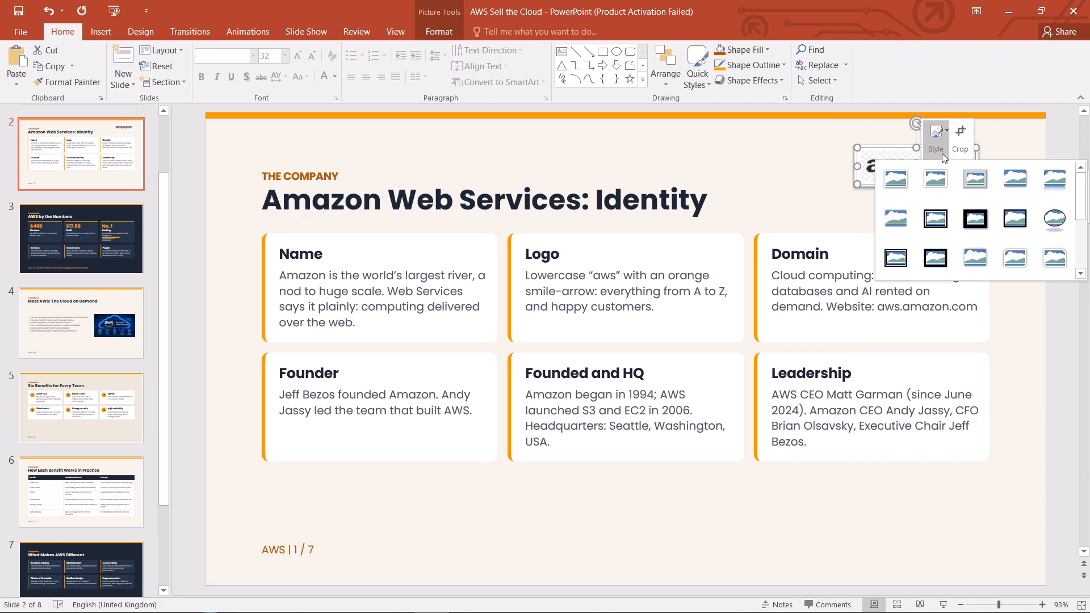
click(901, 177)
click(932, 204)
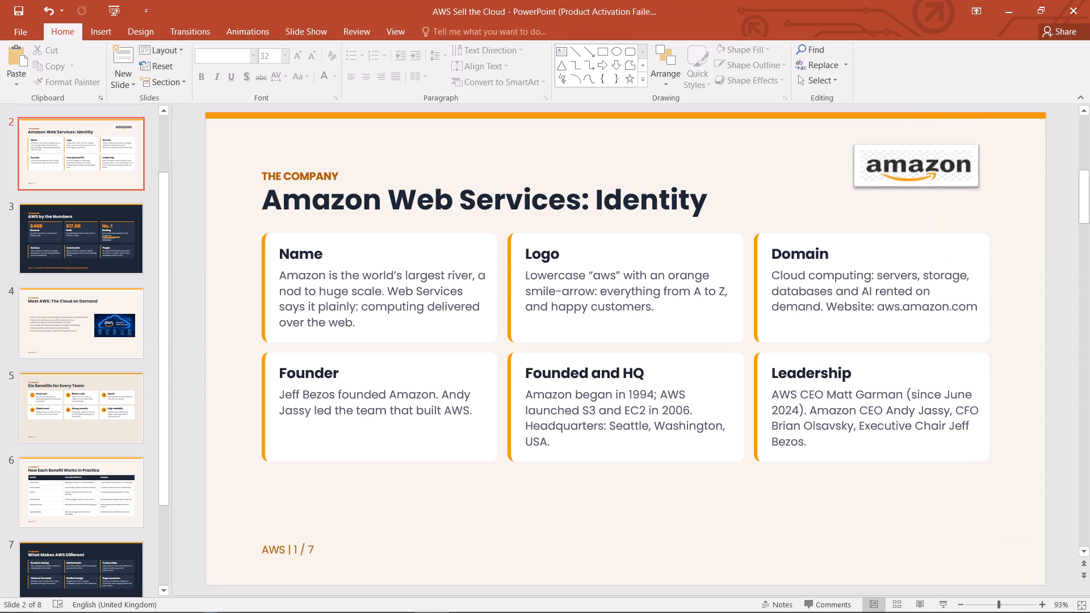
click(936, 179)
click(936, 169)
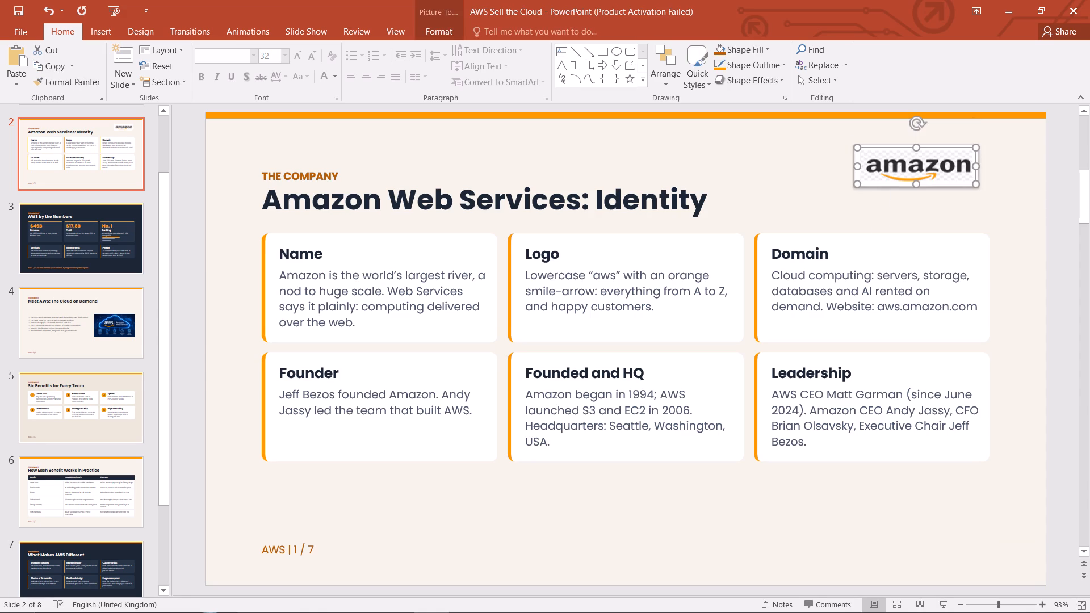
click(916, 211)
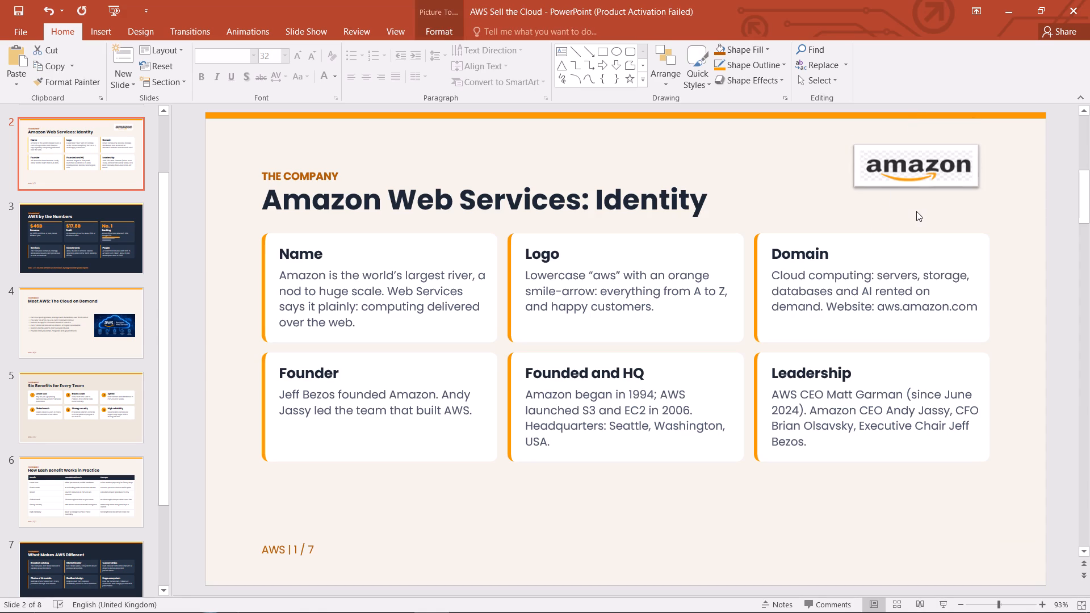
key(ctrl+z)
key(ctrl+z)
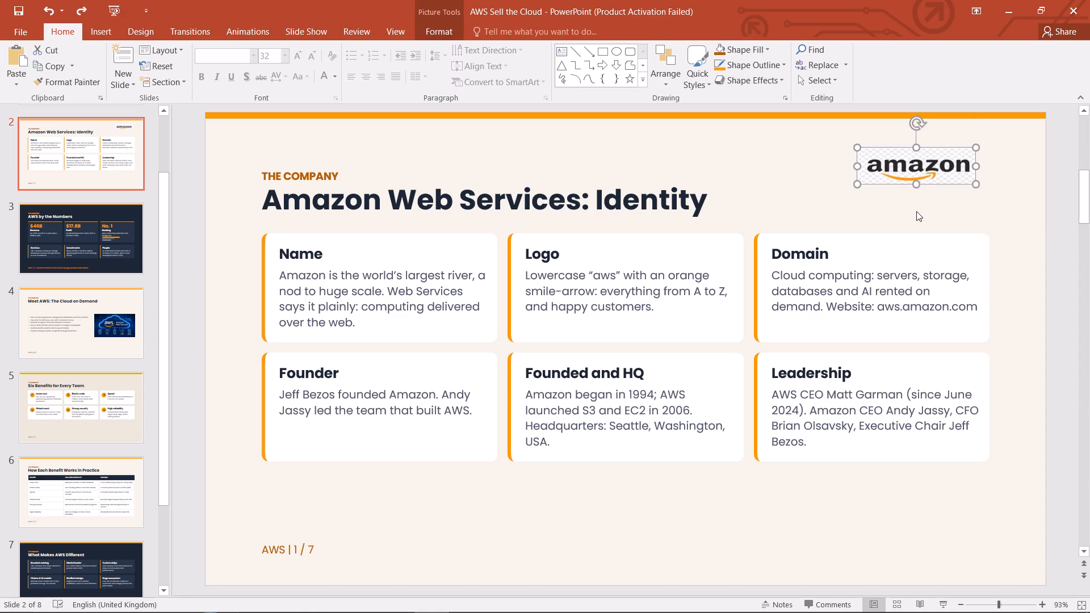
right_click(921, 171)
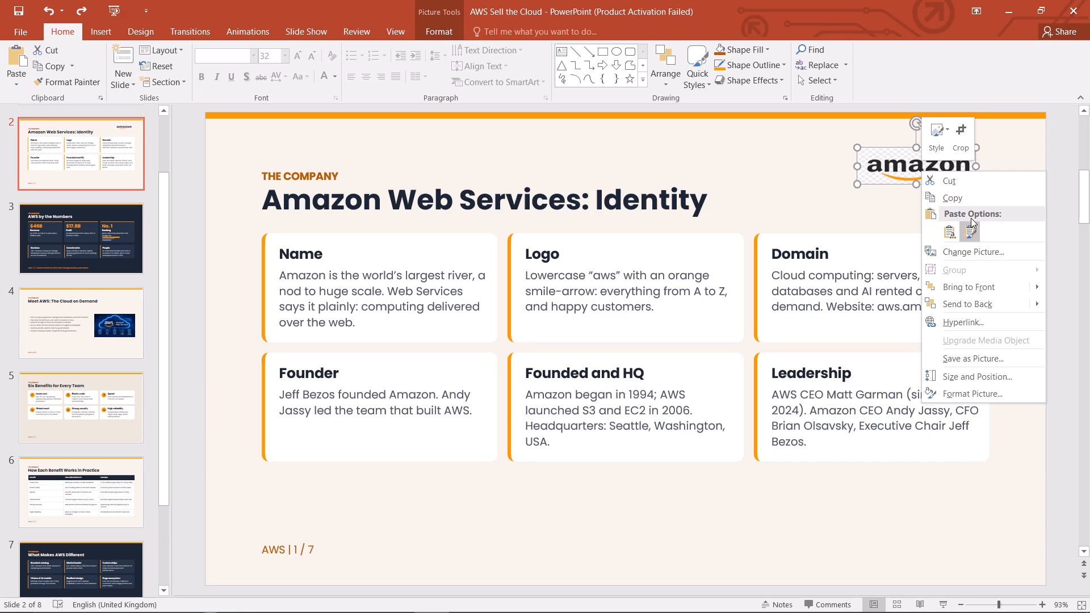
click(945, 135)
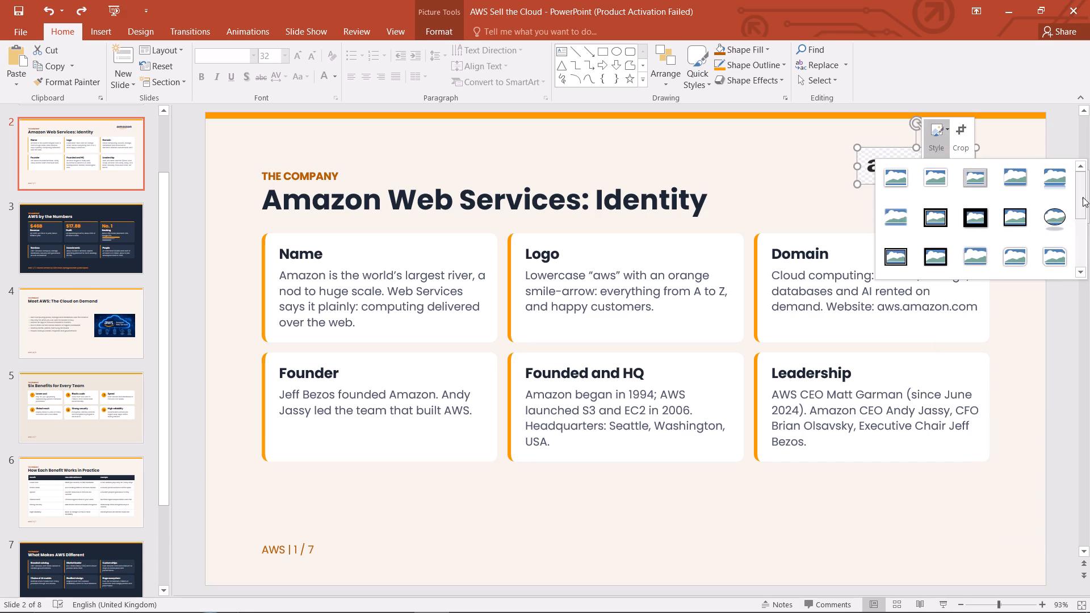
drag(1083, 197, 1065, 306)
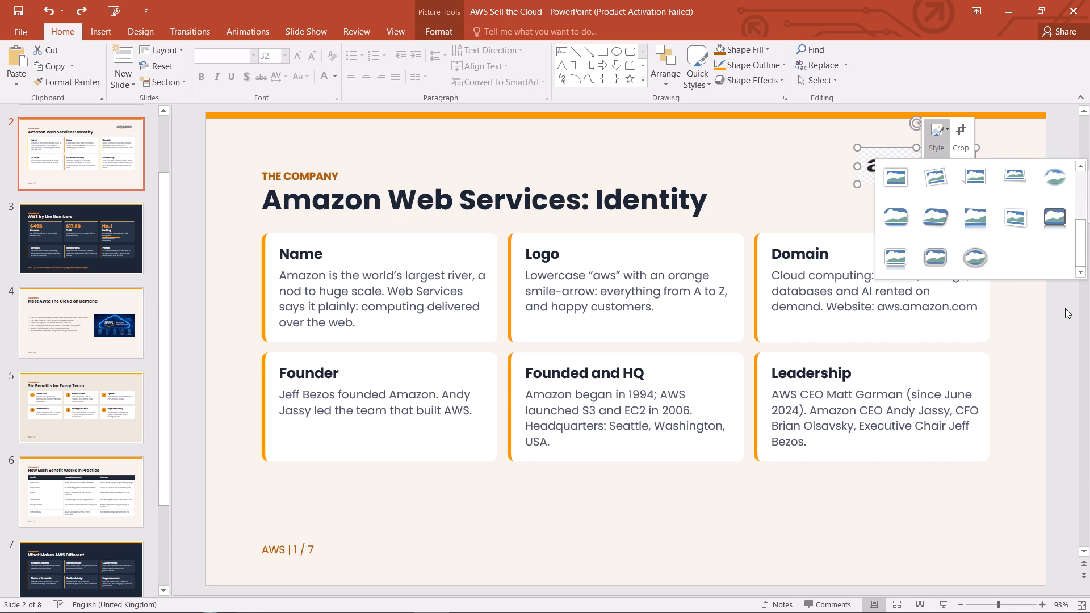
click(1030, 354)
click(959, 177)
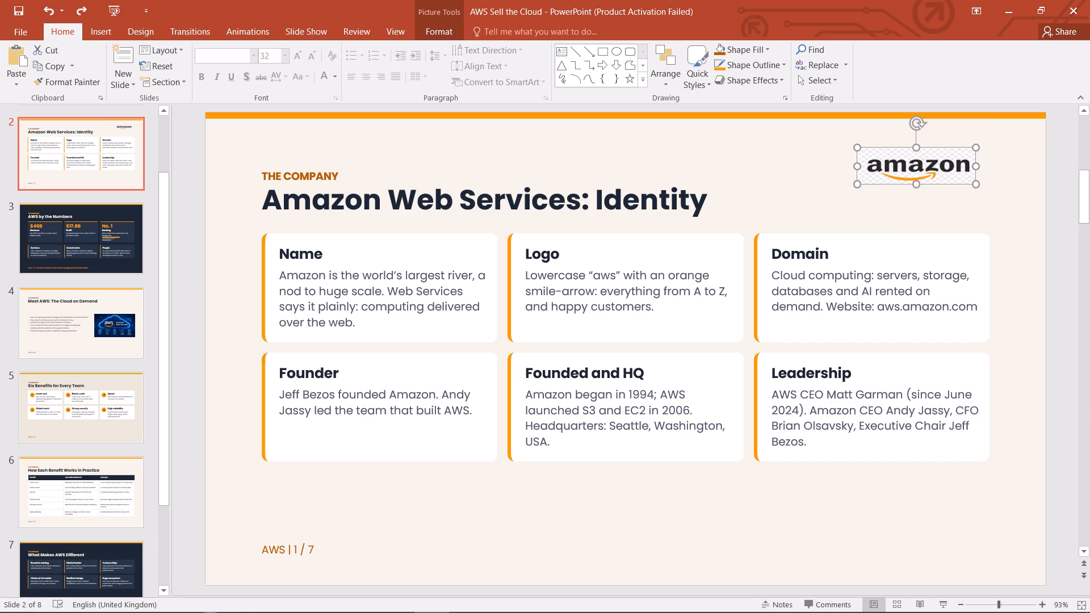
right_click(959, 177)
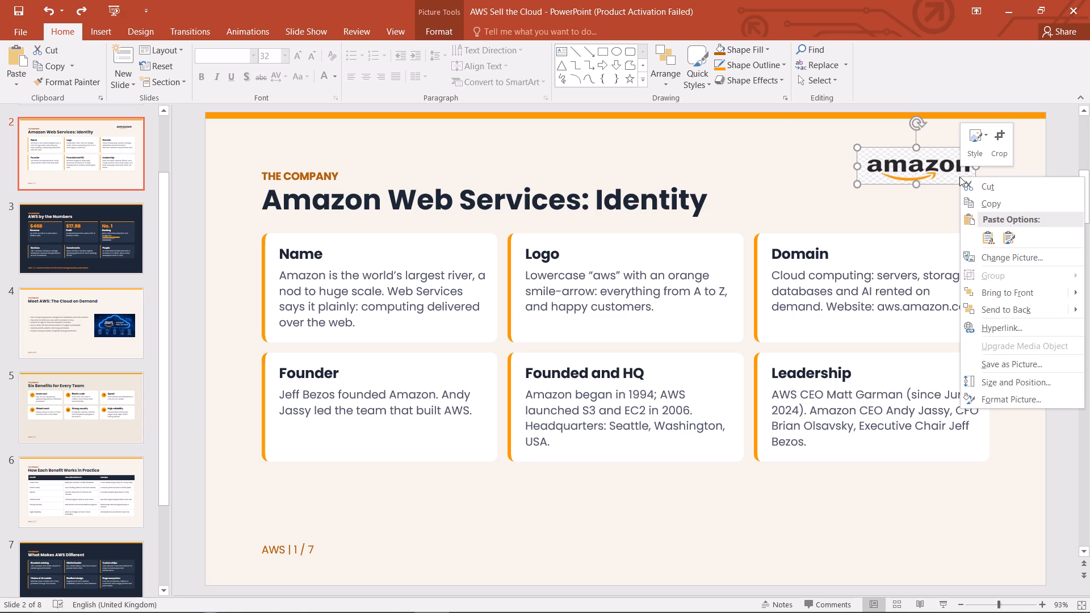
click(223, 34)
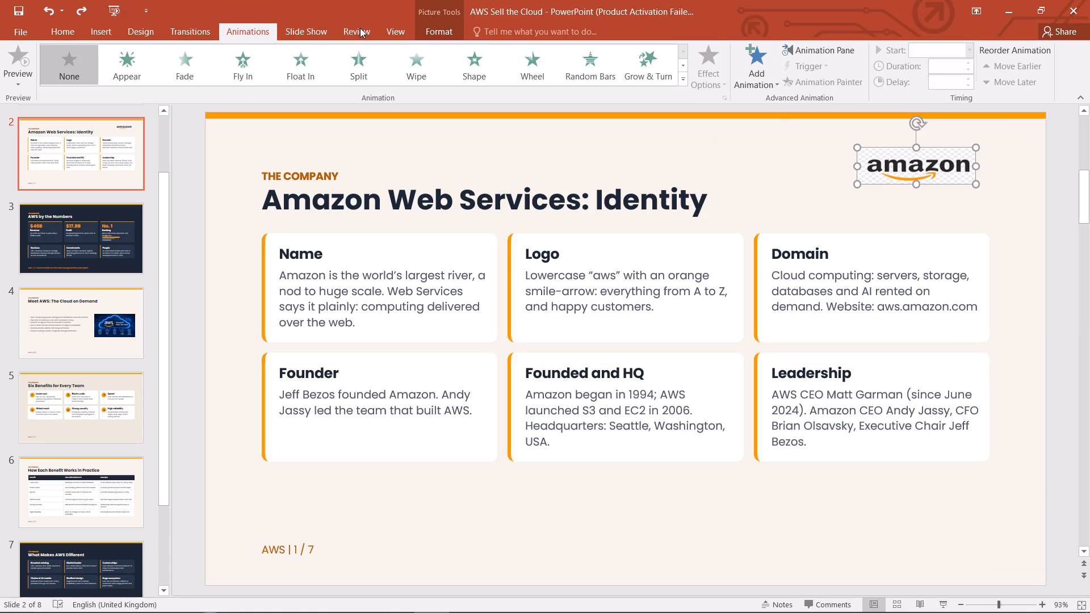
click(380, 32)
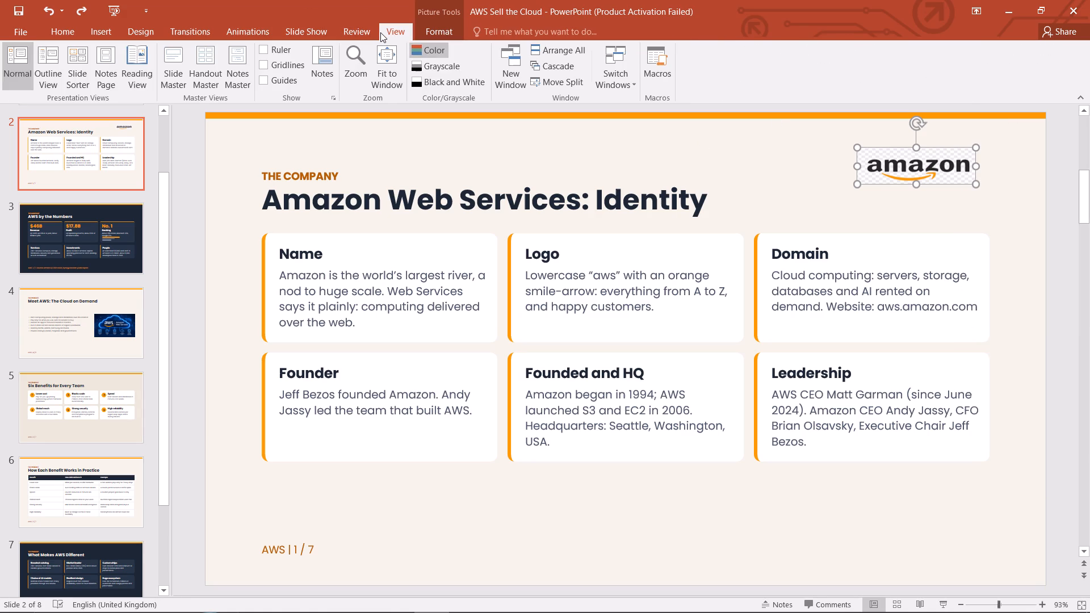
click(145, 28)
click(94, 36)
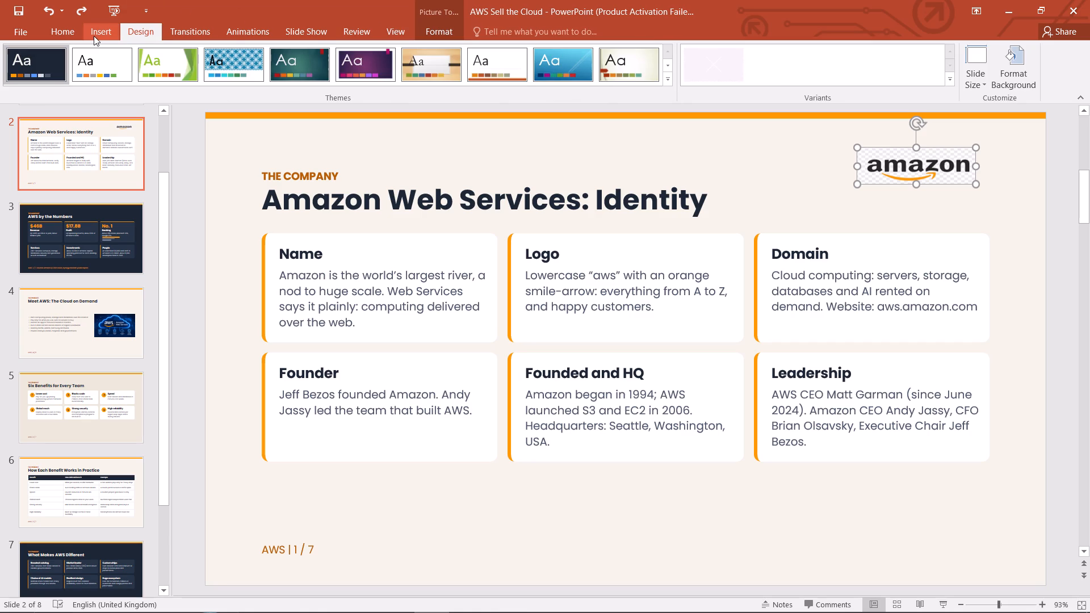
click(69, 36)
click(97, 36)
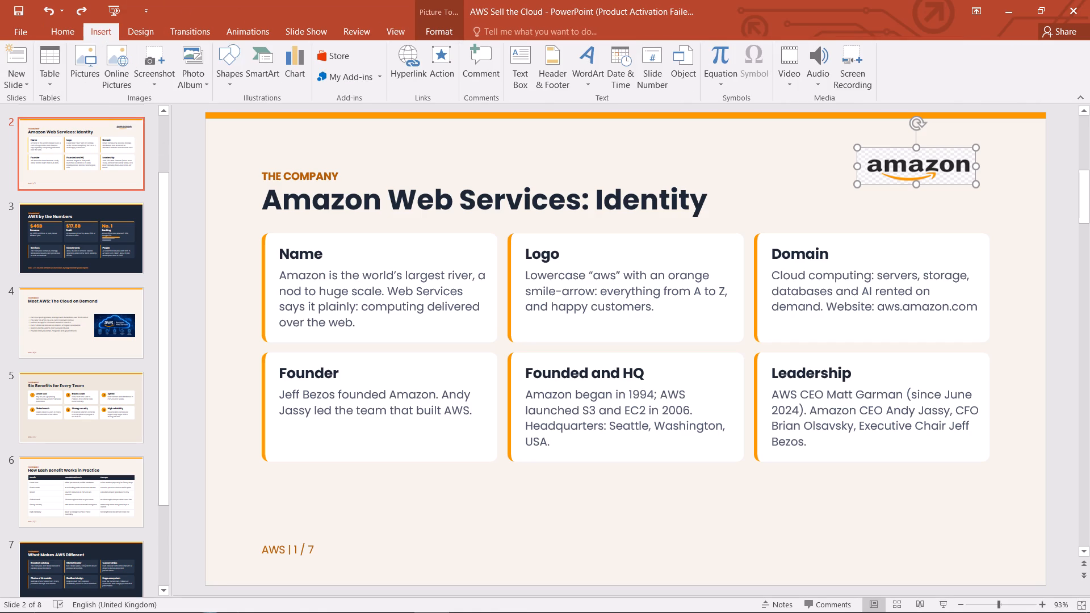
Switch to Chrome, close the Claude deck tab, and return to the Google image results for "amazon logo".
click(360, 603)
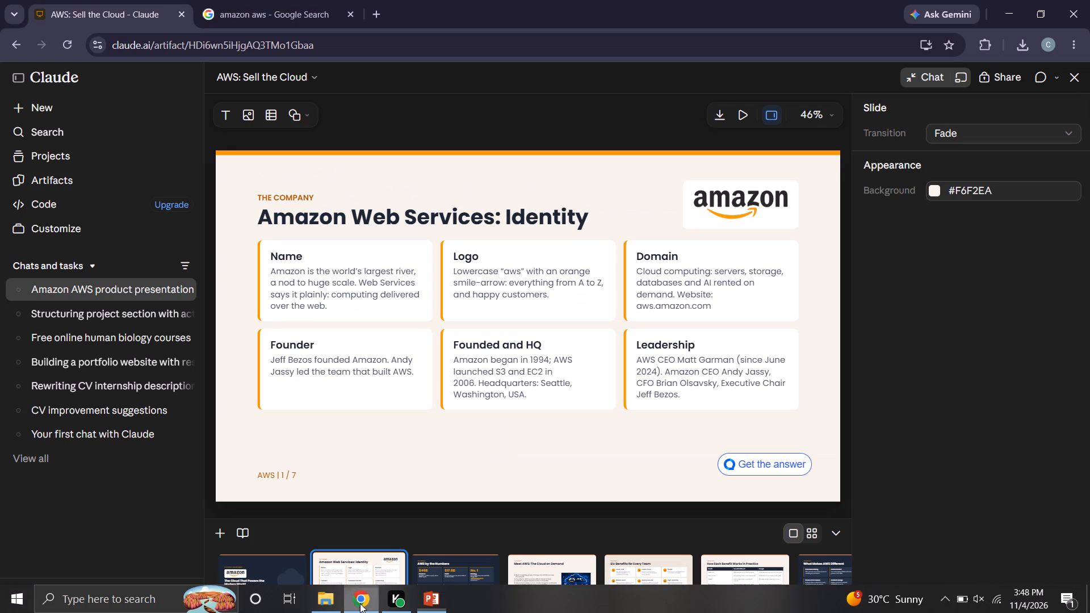
click(326, 16)
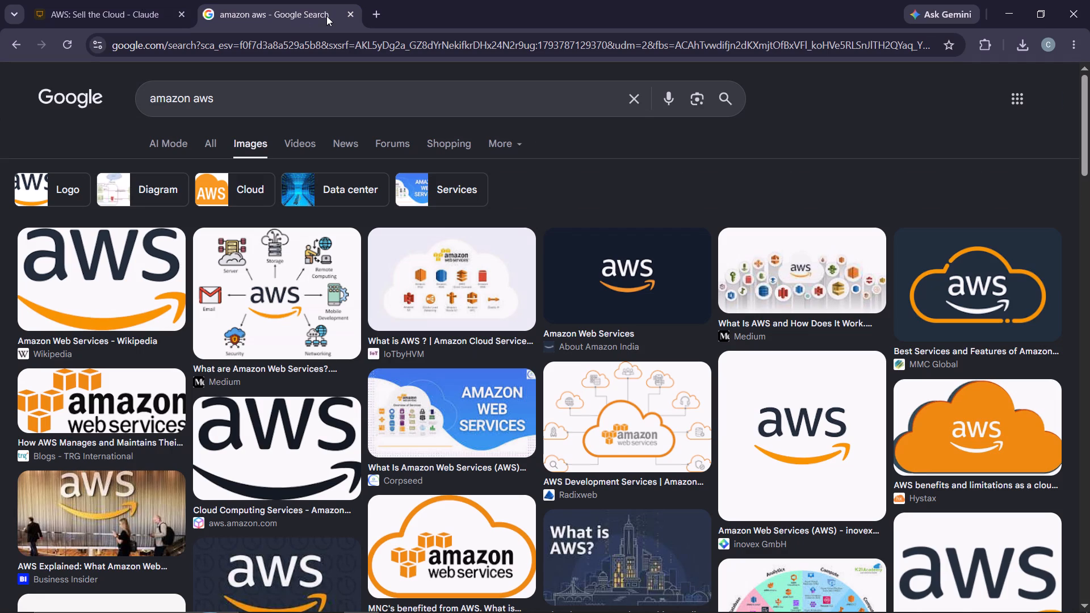
click(11, 44)
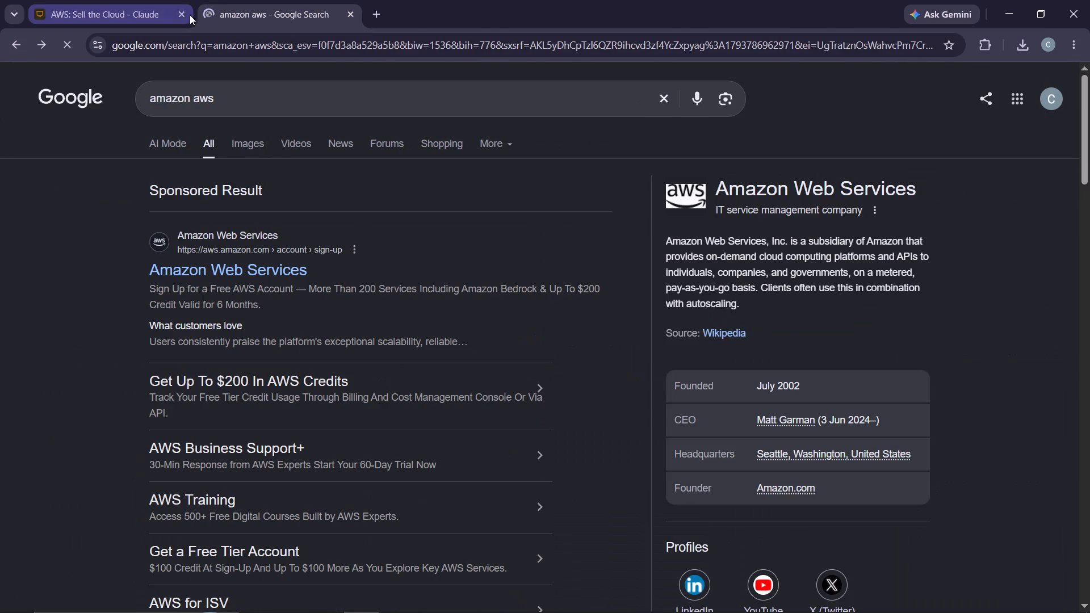
click(181, 14)
click(11, 40)
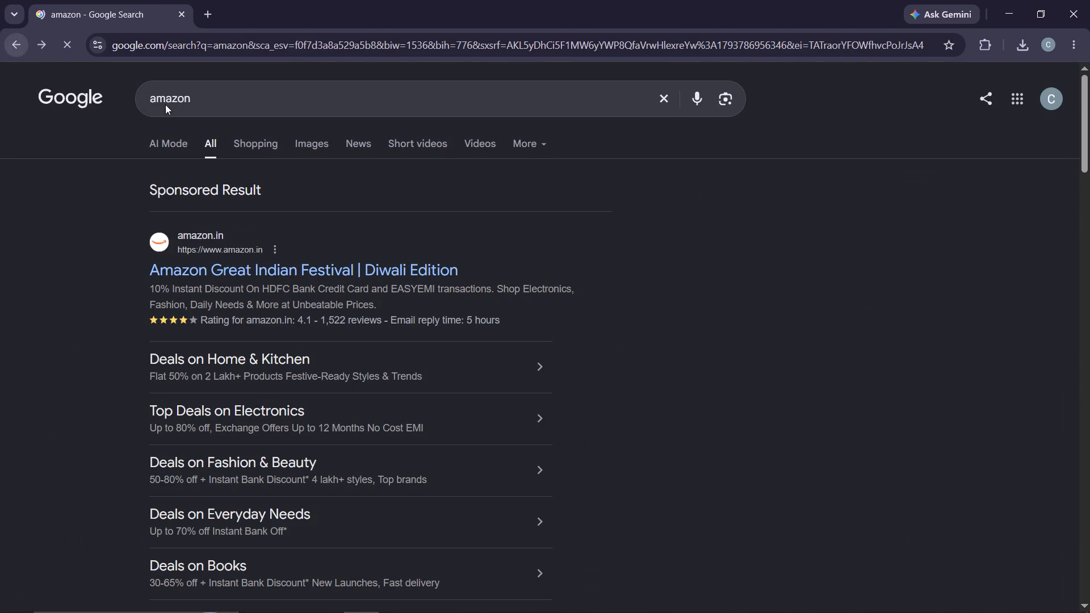
click(16, 46)
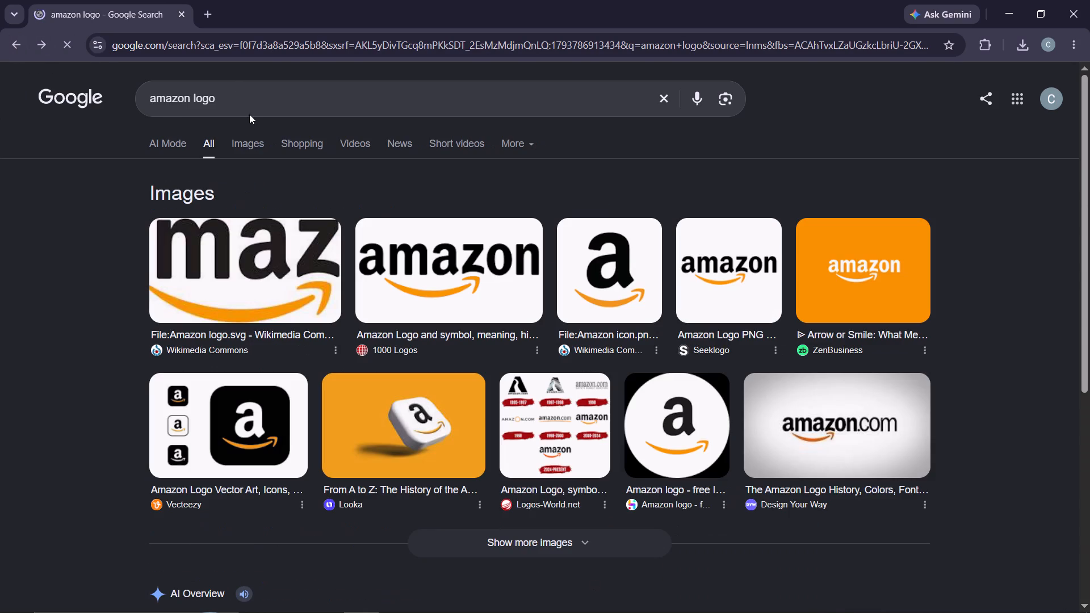
click(245, 253)
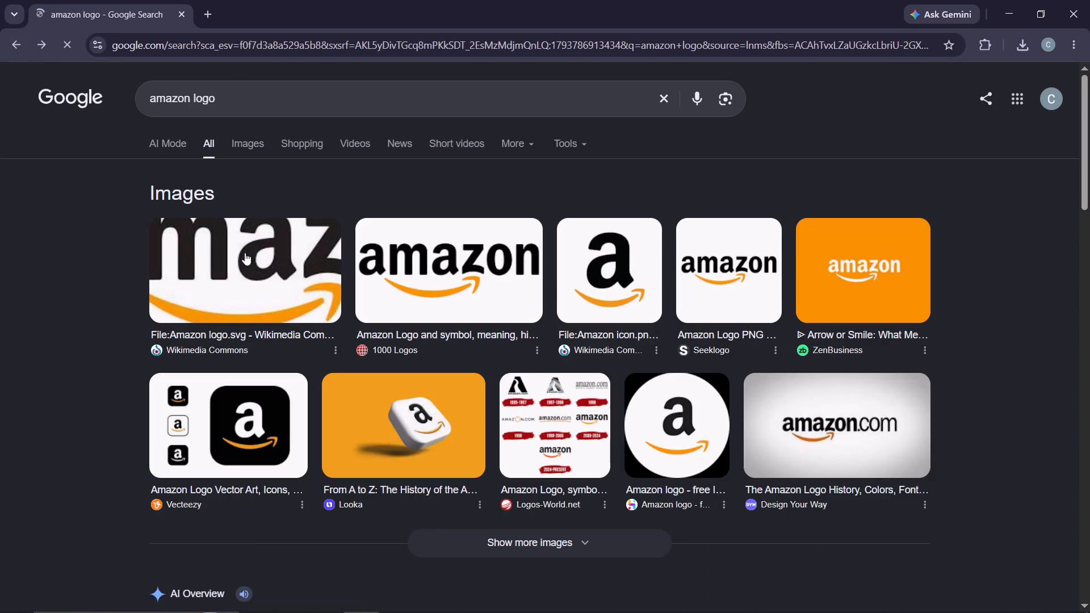
click(245, 253)
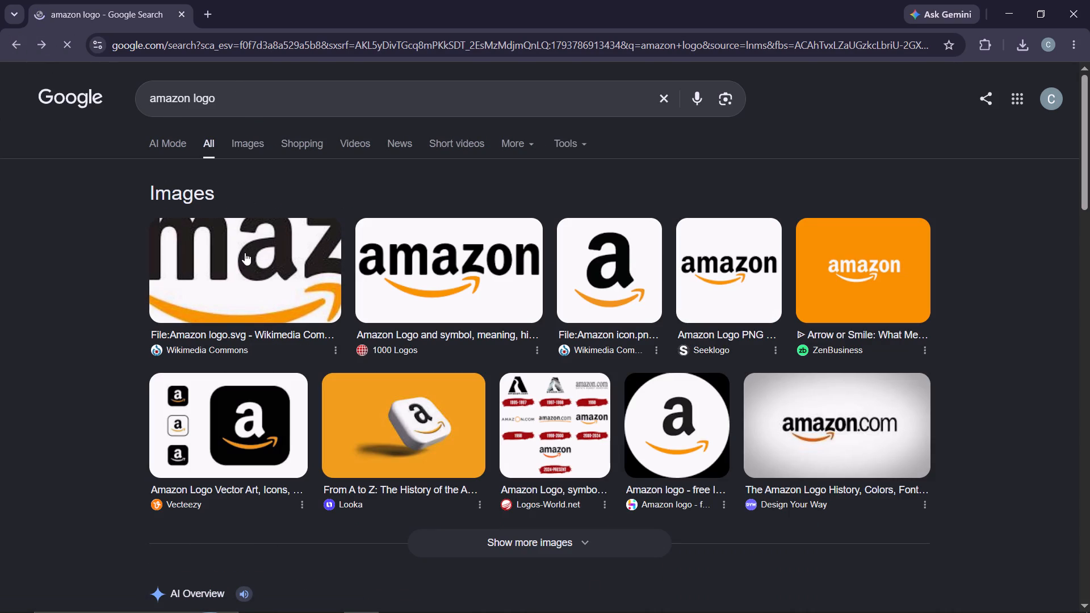
click(249, 146)
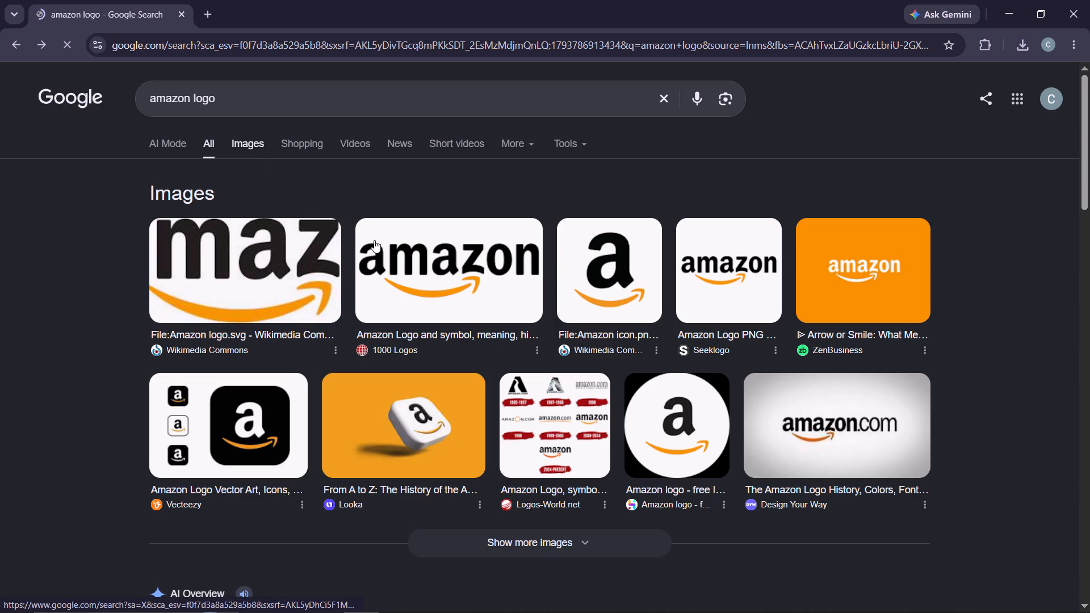
click(429, 274)
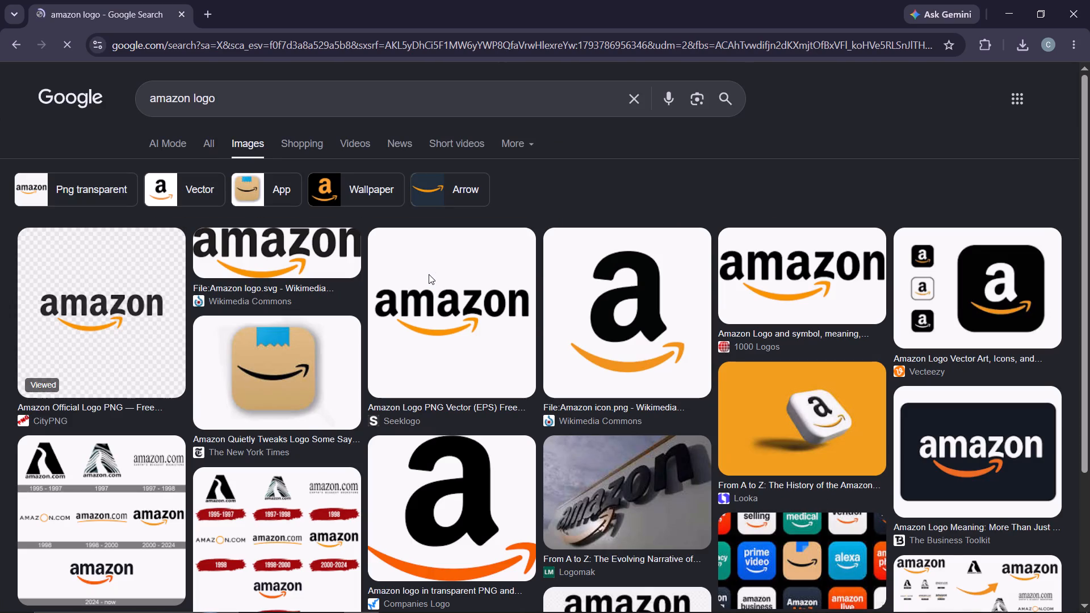
Save the Wikimedia Commons Amazon logo image to Downloads as the PNG "images (1)".
click(311, 256)
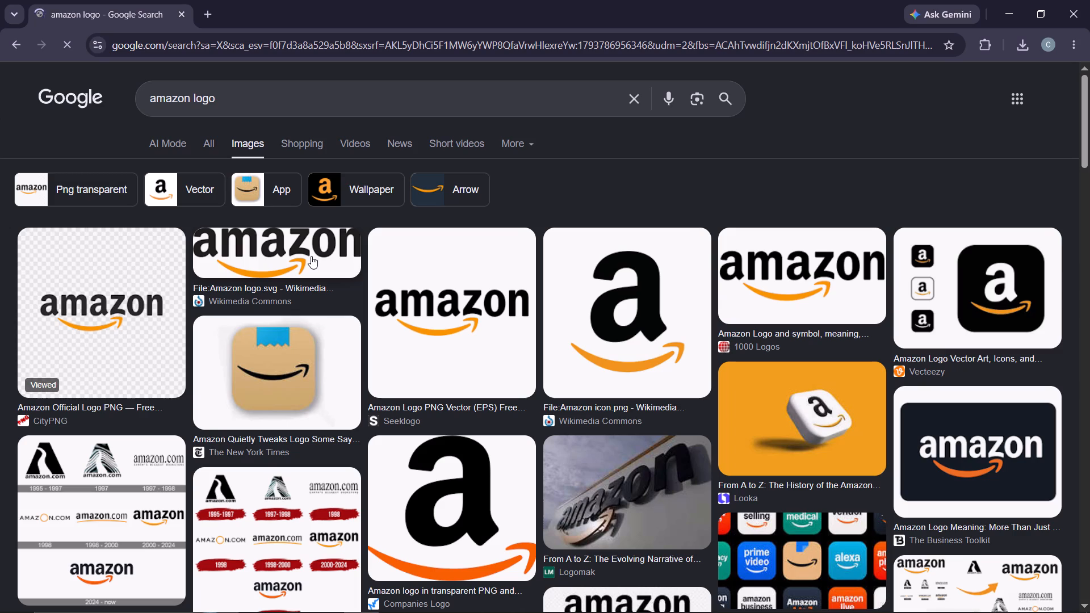
click(311, 256)
click(311, 256)
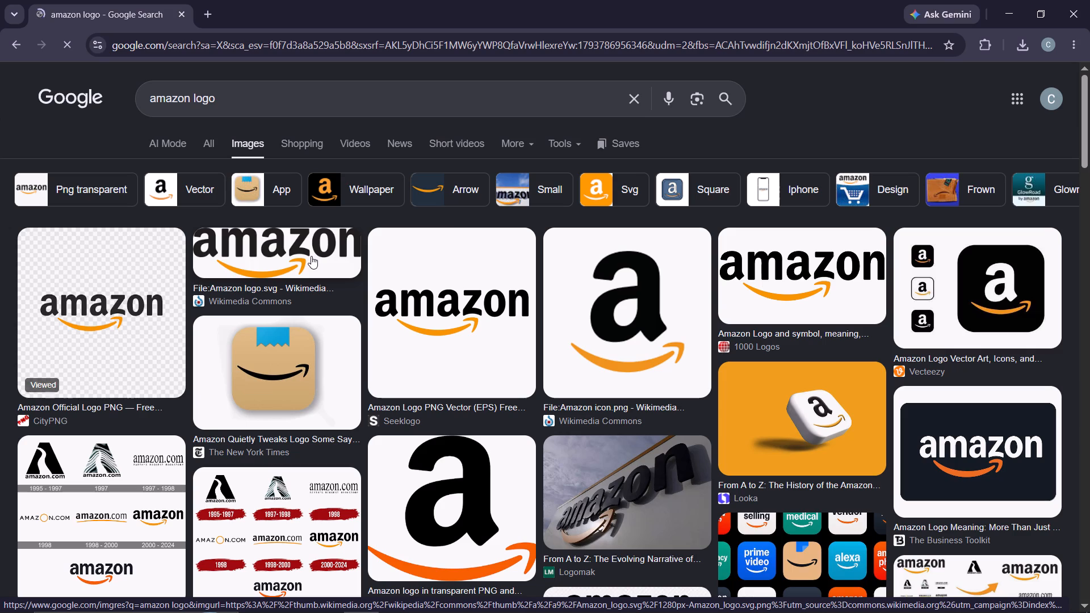
click(317, 246)
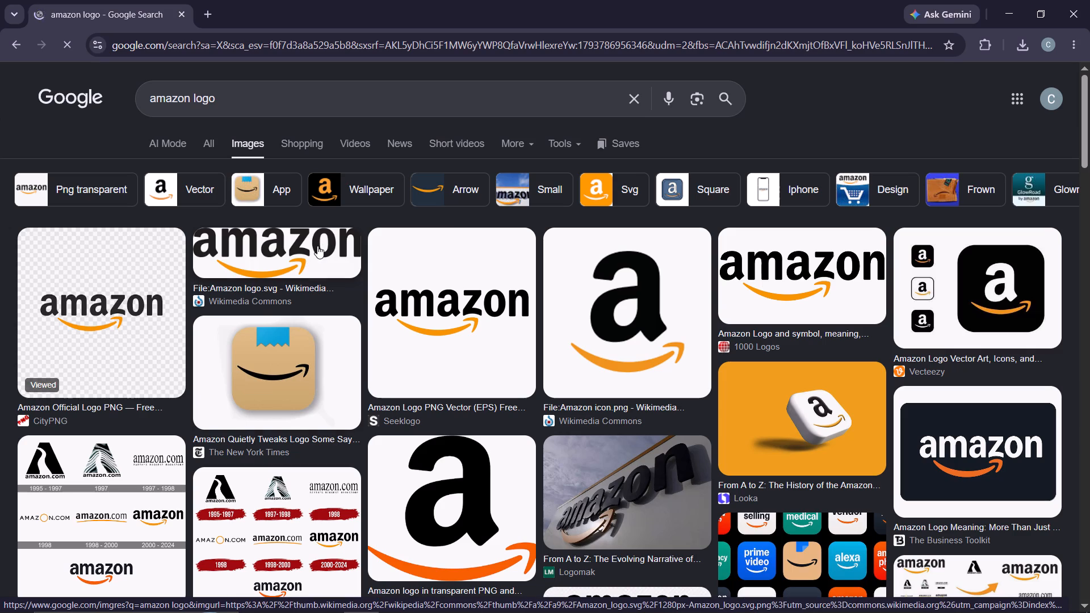
click(317, 246)
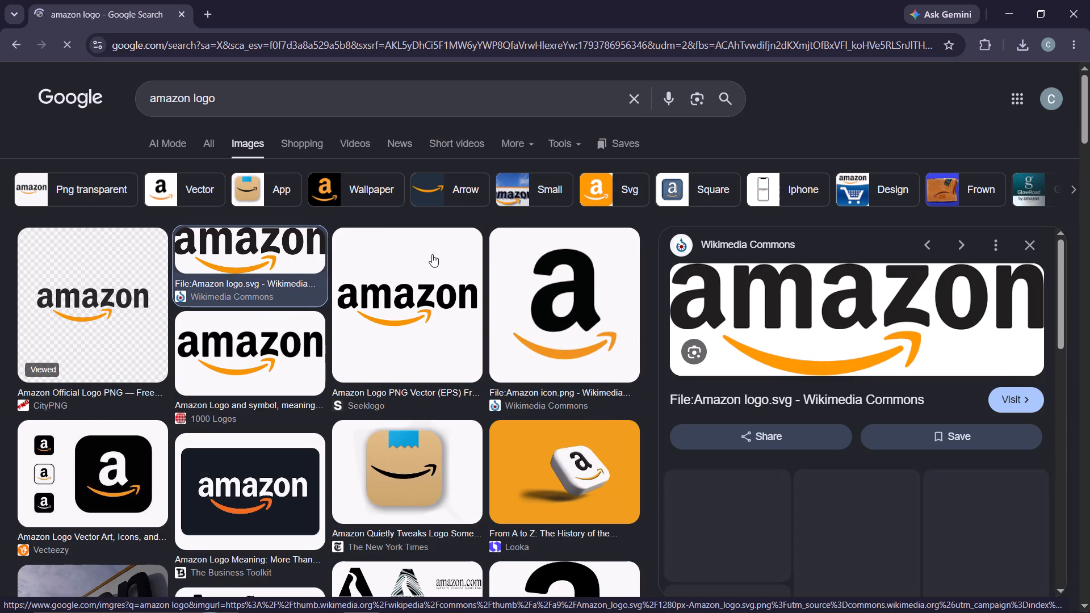
right_click(795, 321)
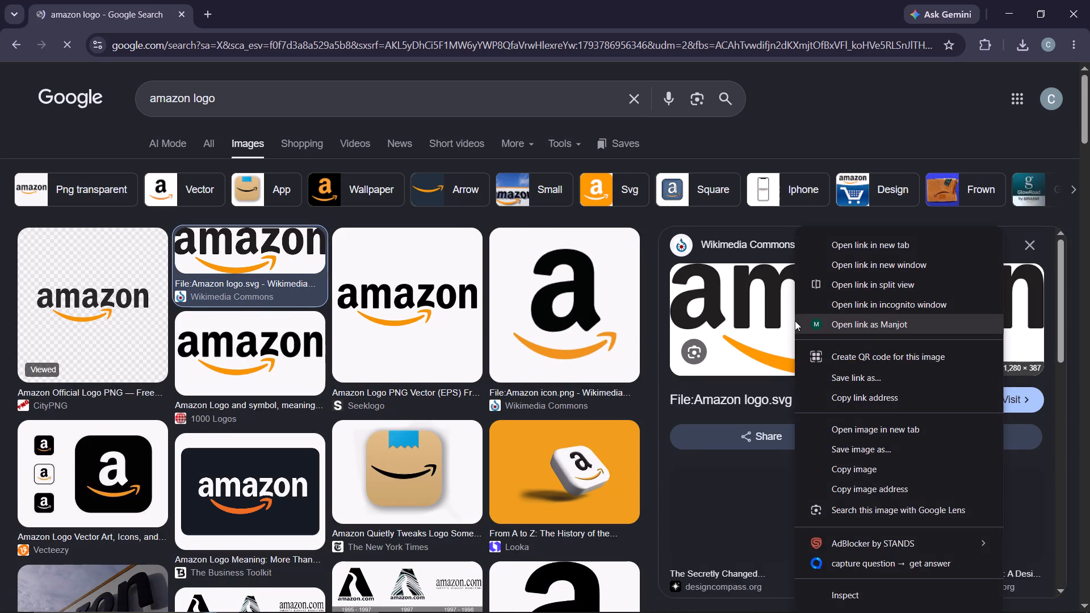
click(798, 450)
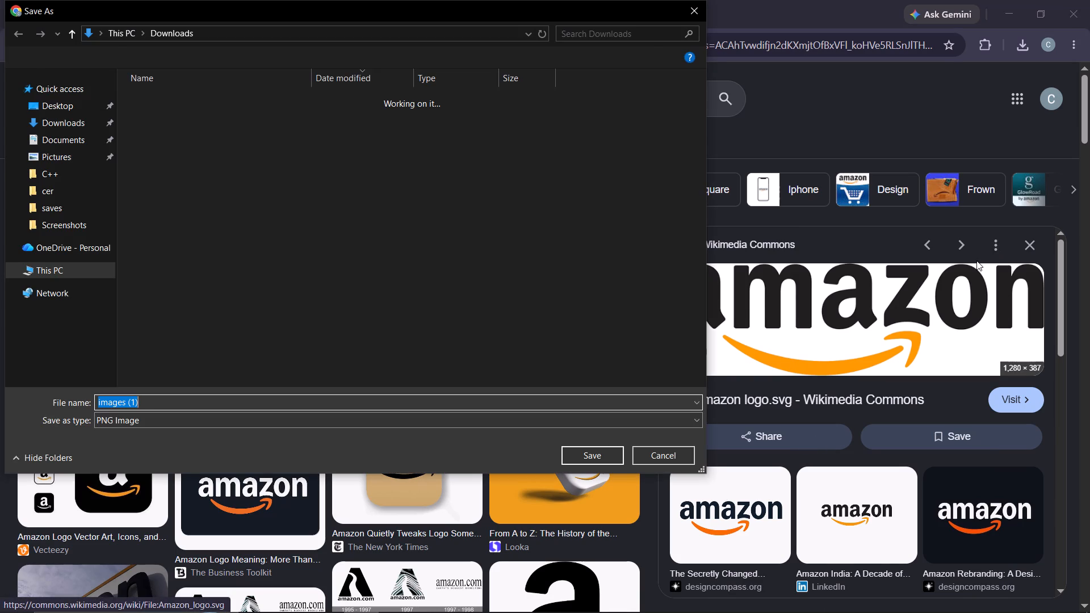
click(576, 452)
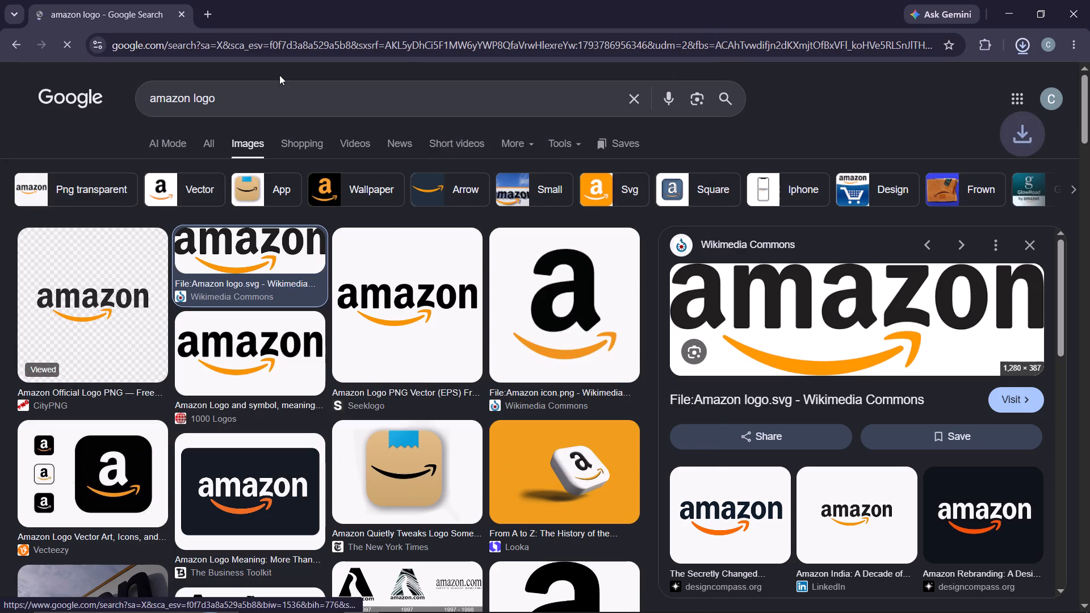
Switch to PowerPoint and replace the Amazon logo picture on slide 2 with "images (1)" from the Downloads folder.
click(1014, 21)
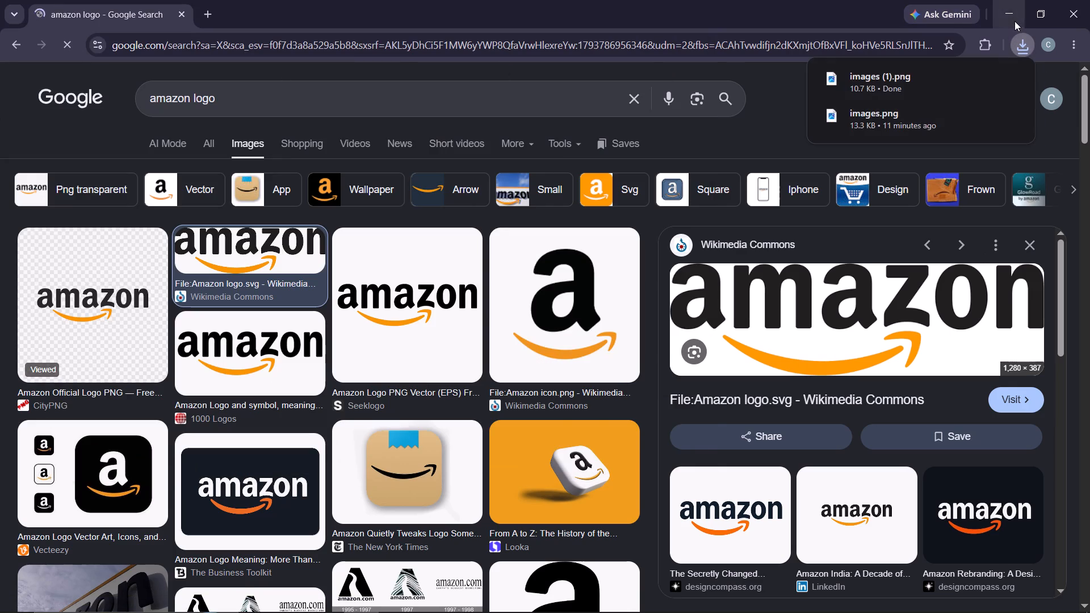
right_click(886, 178)
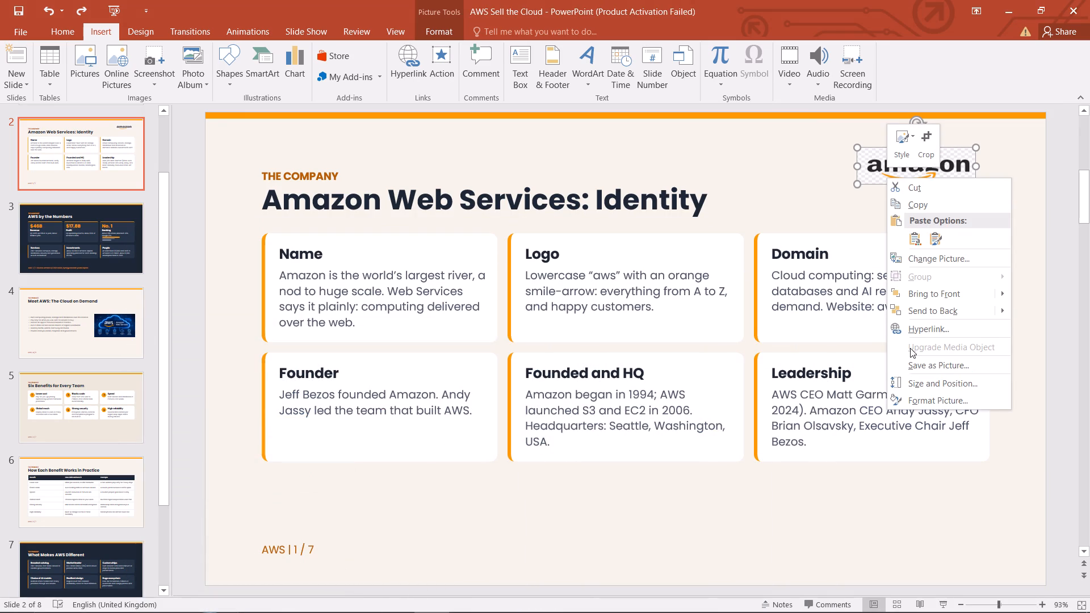
click(924, 262)
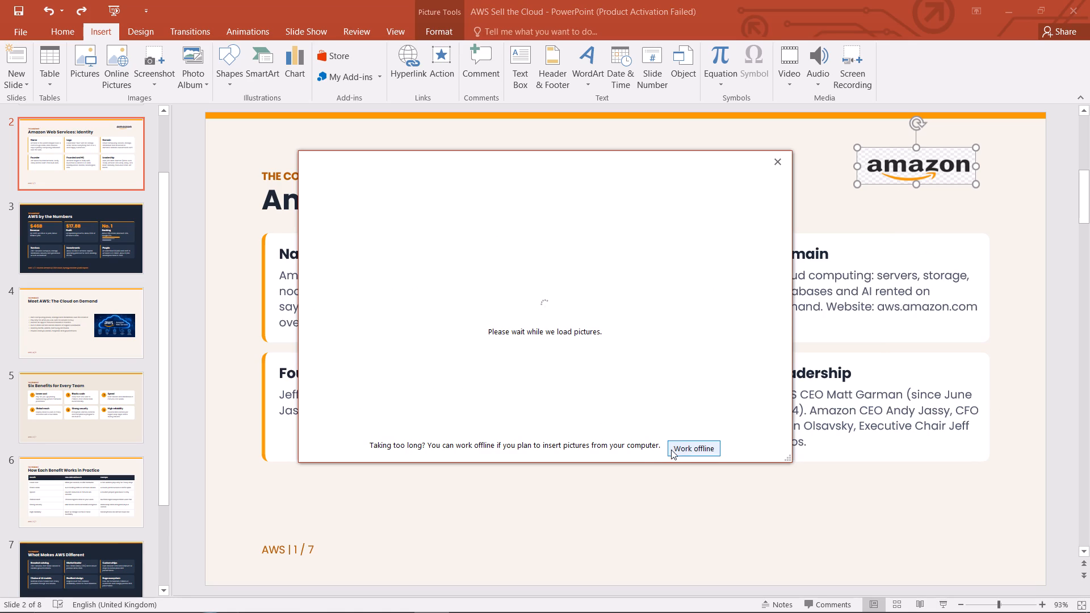
click(686, 451)
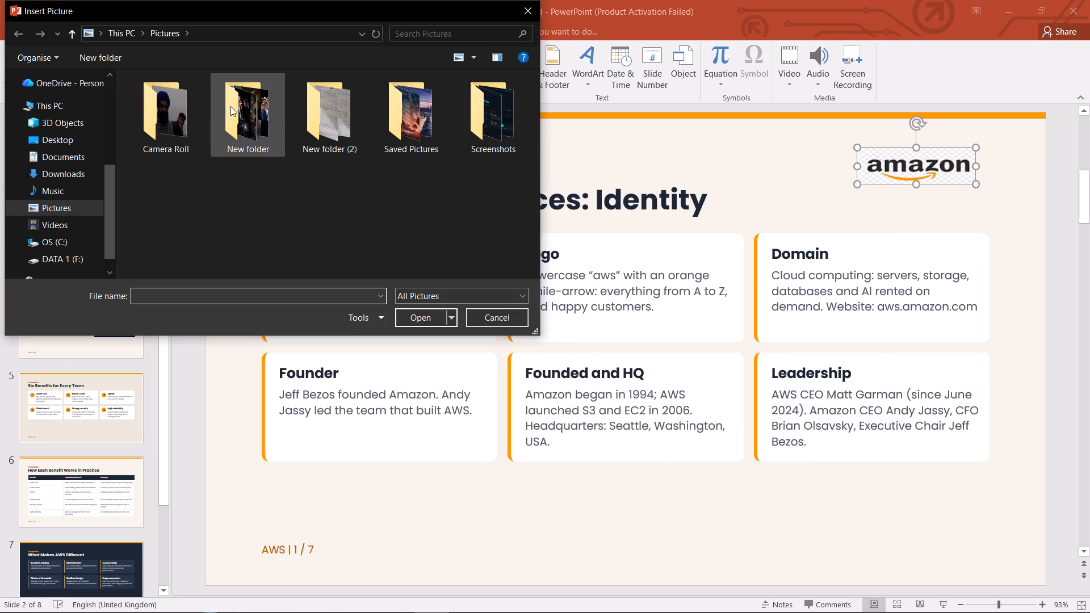
click(52, 180)
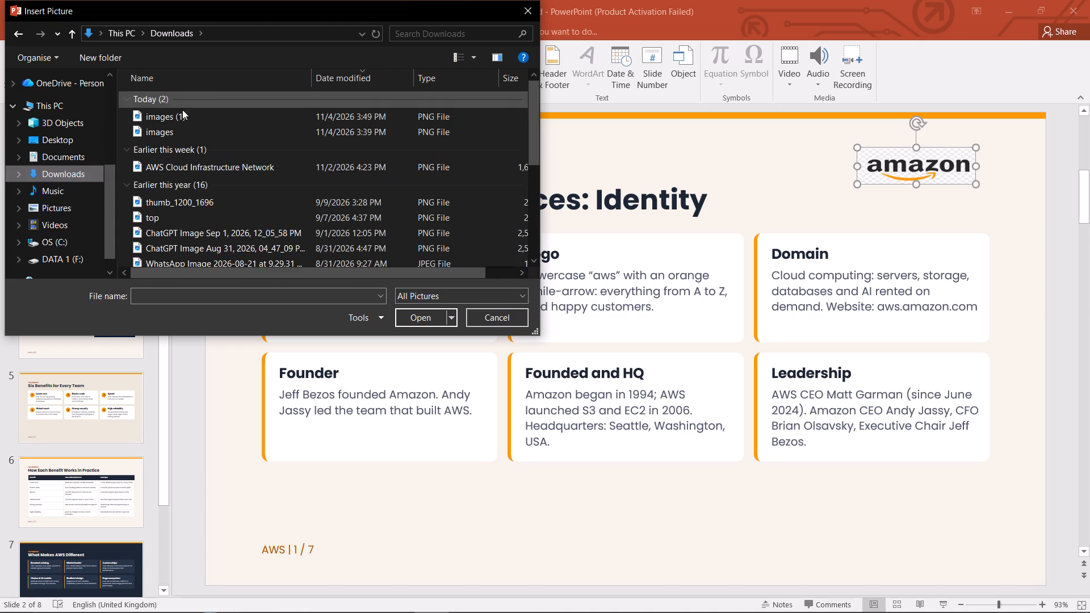
click(181, 115)
click(413, 325)
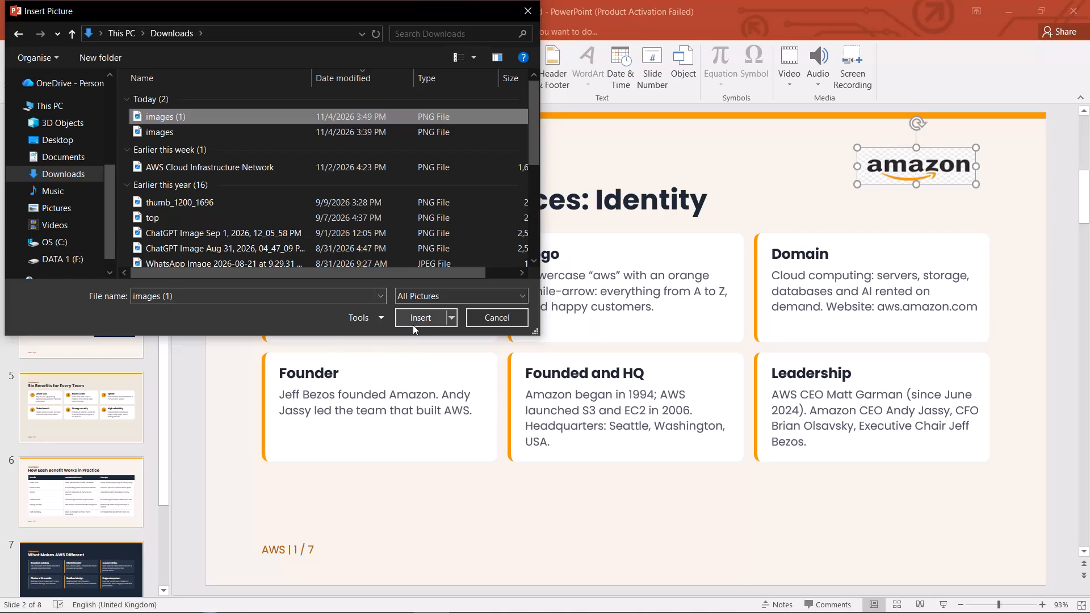
Move the replacement Amazon logo down so it sits level with slide 2's title, just above the Domain card.
drag(878, 171, 873, 197)
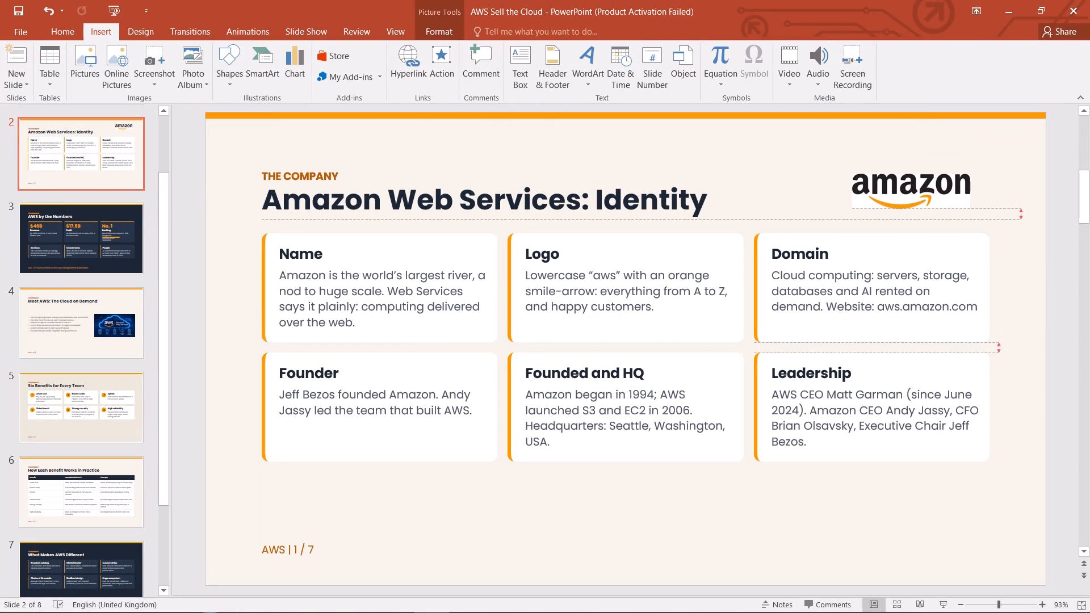
drag(873, 197, 874, 200)
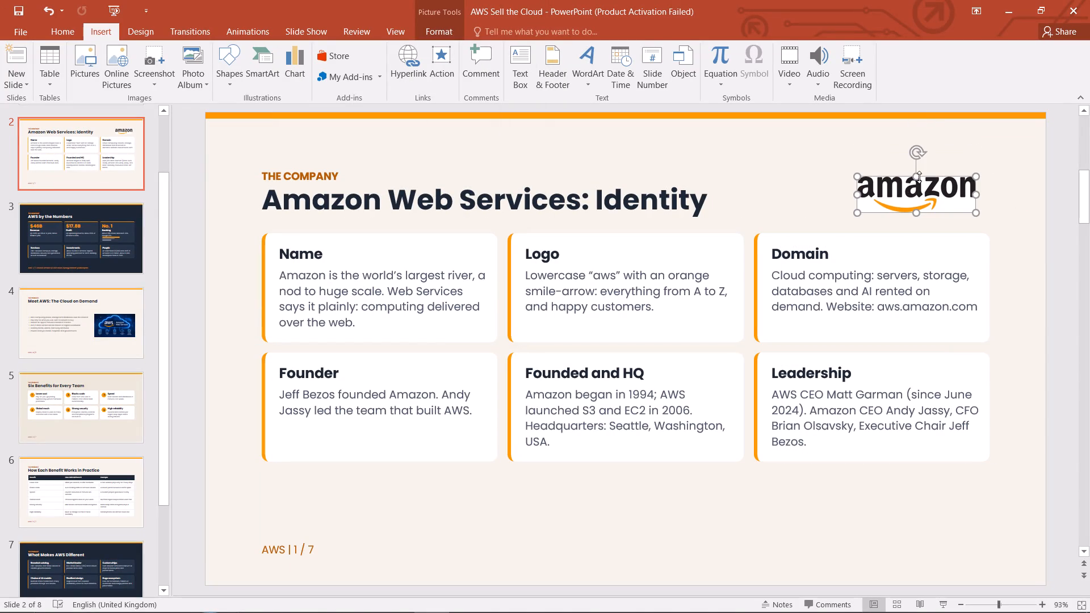
click(919, 177)
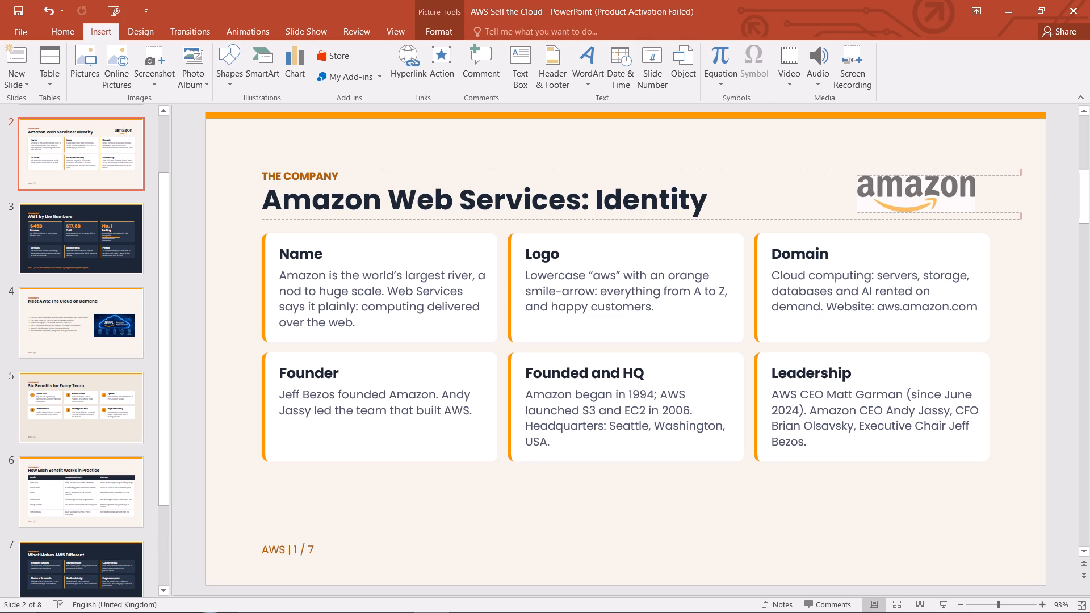
click(944, 154)
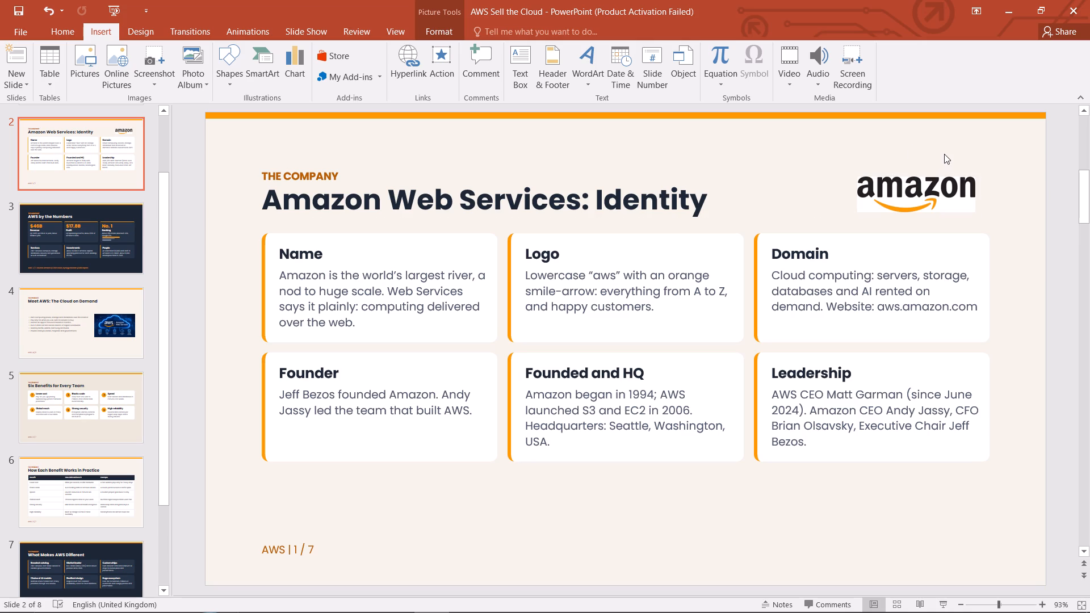
right_click(887, 199)
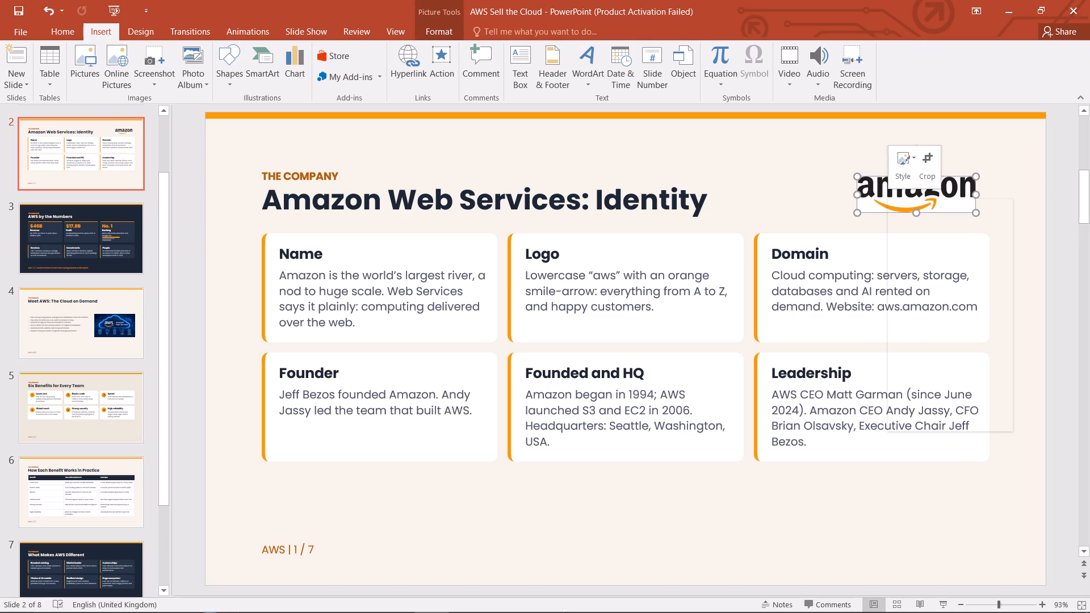
Switch to Chrome and save the Seeklogo Amazon logo result's link to Downloads as the HTML document "amazon".
click(368, 602)
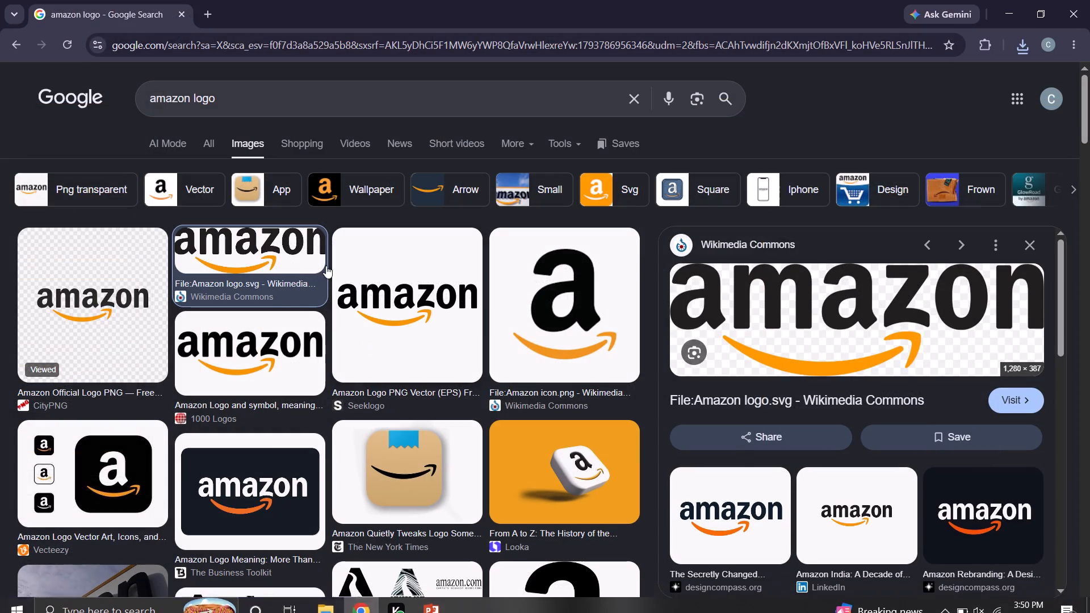
click(392, 317)
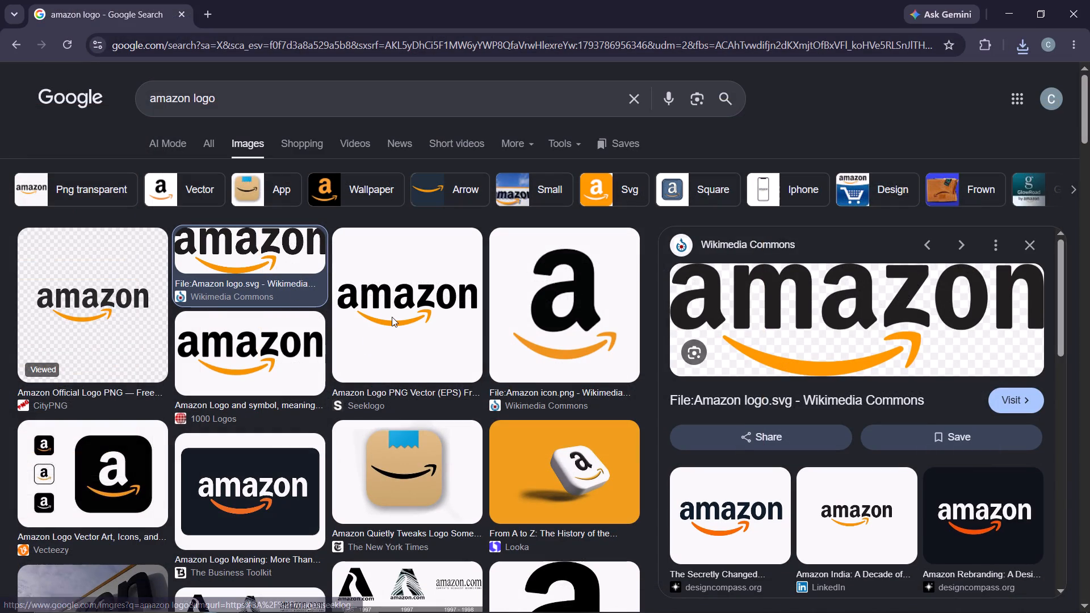
right_click(817, 349)
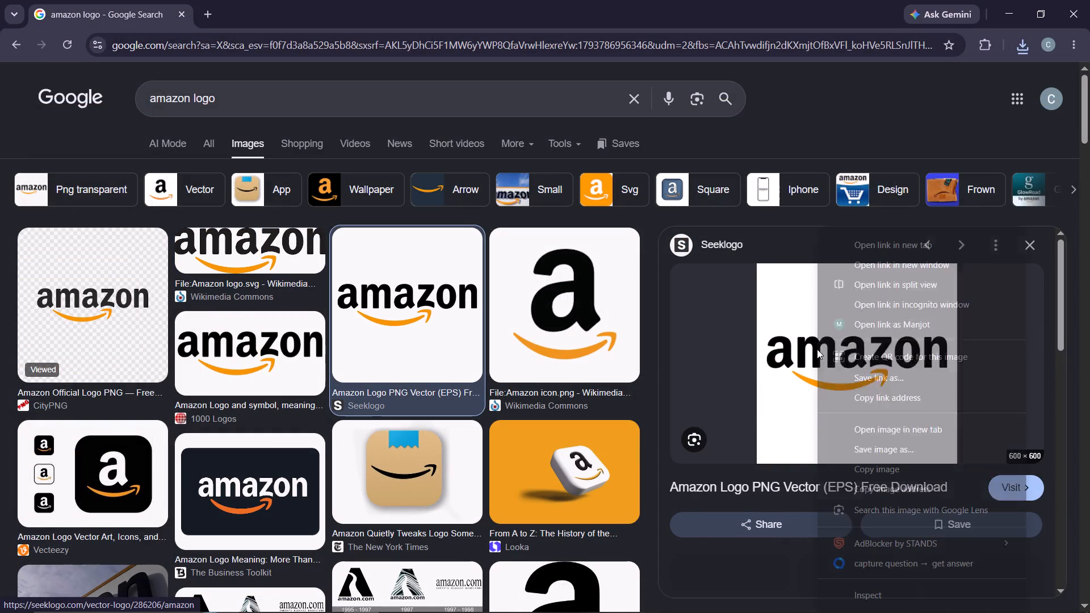
click(884, 377)
click(991, 253)
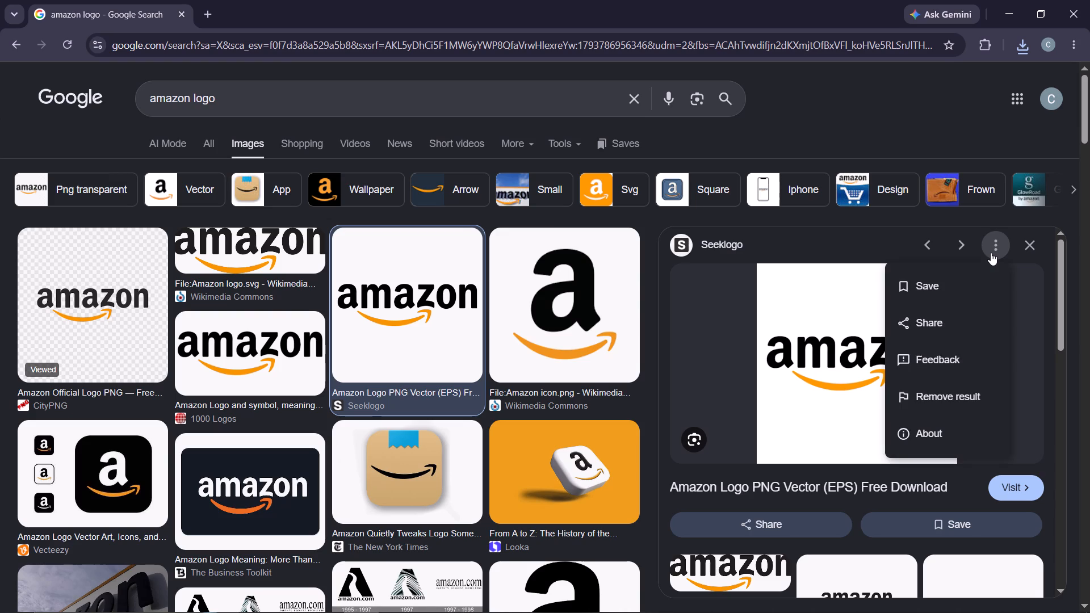
click(991, 253)
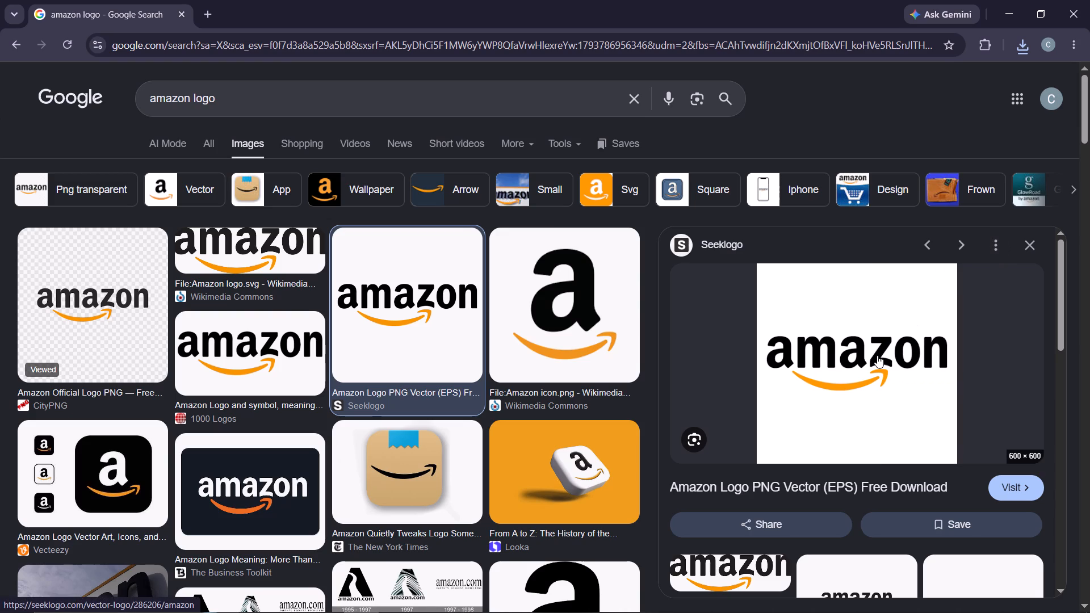
right_click(877, 355)
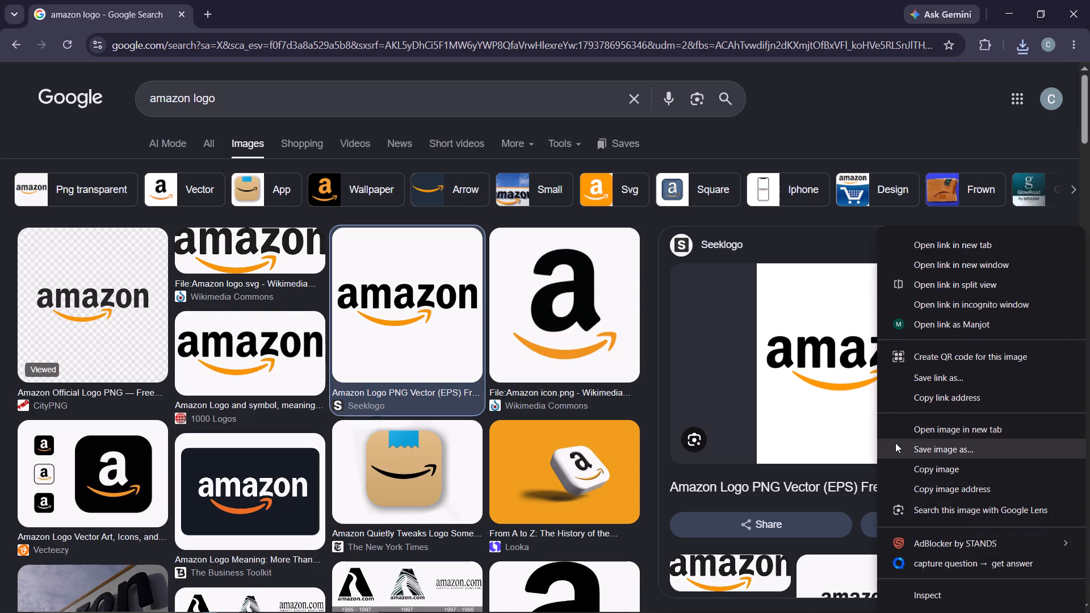
click(895, 443)
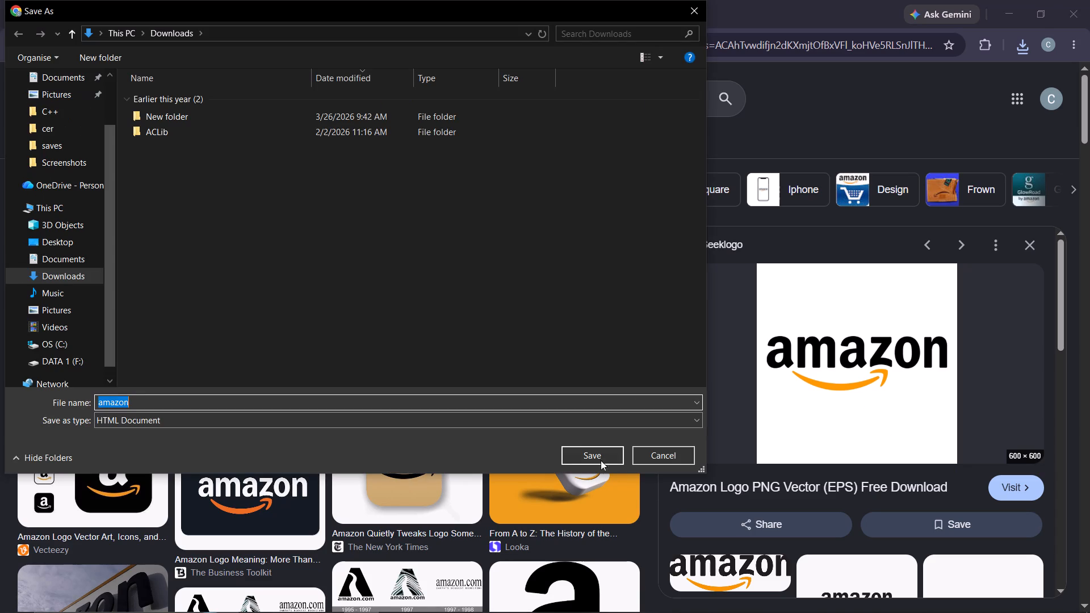
click(598, 451)
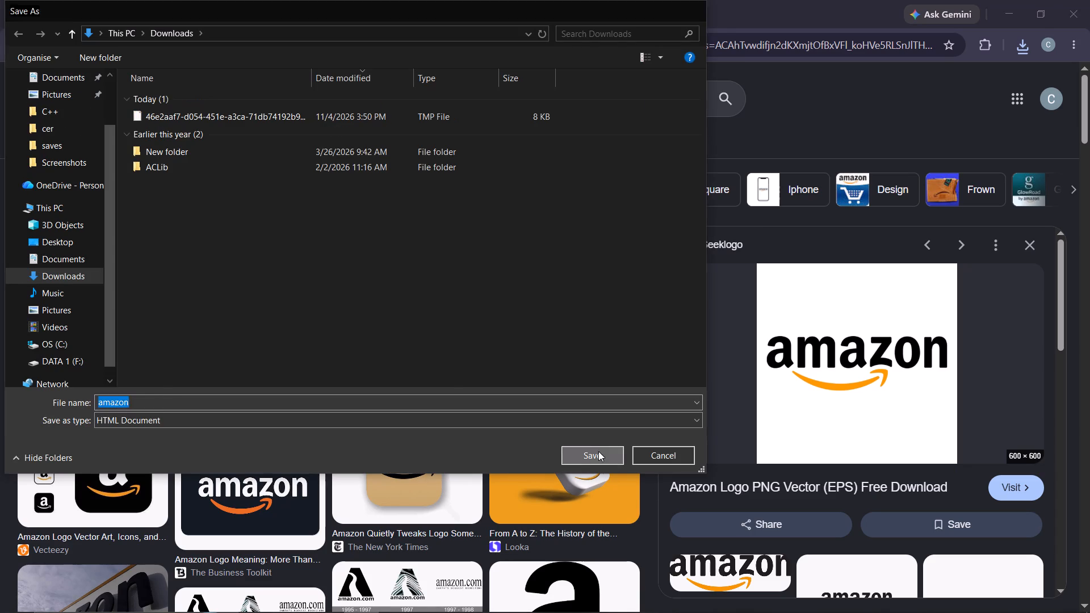
Save the Seeklogo Amazon logo image to Downloads as the PNG "images (2)".
right_click(744, 400)
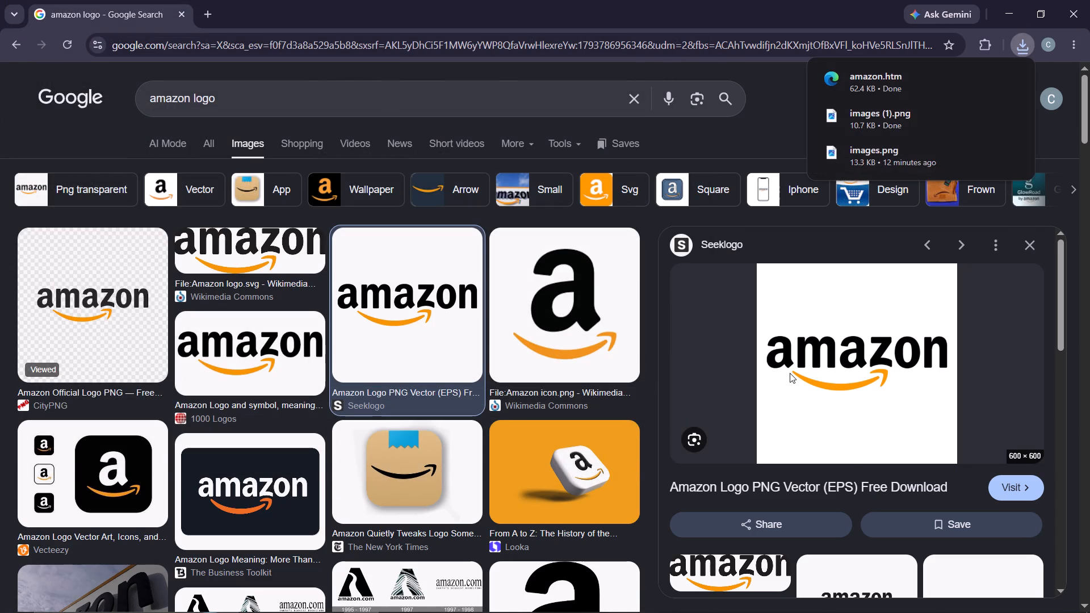
click(790, 373)
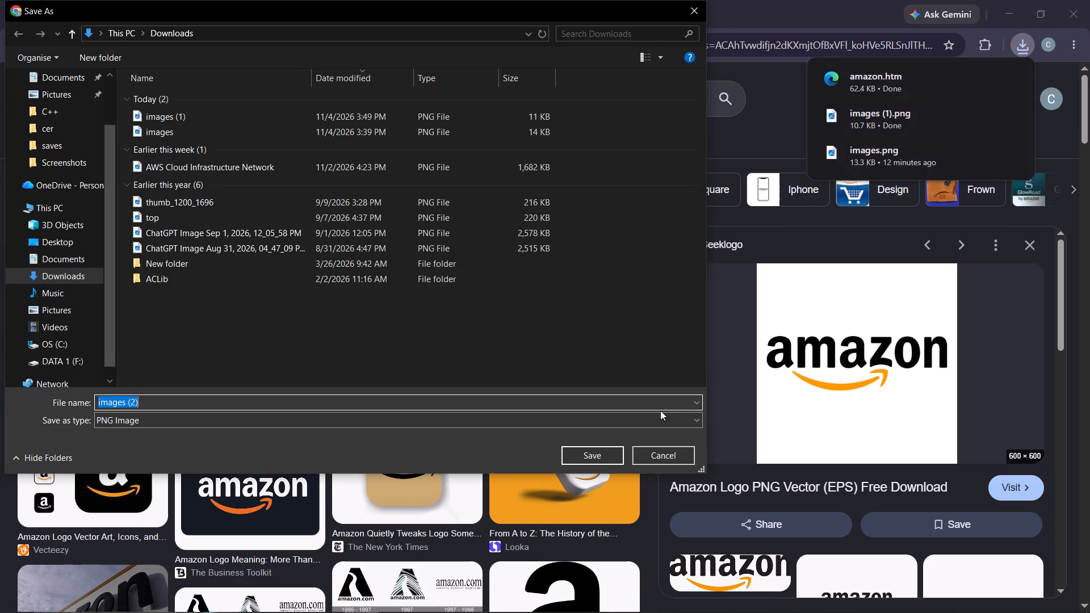
click(656, 420)
click(656, 421)
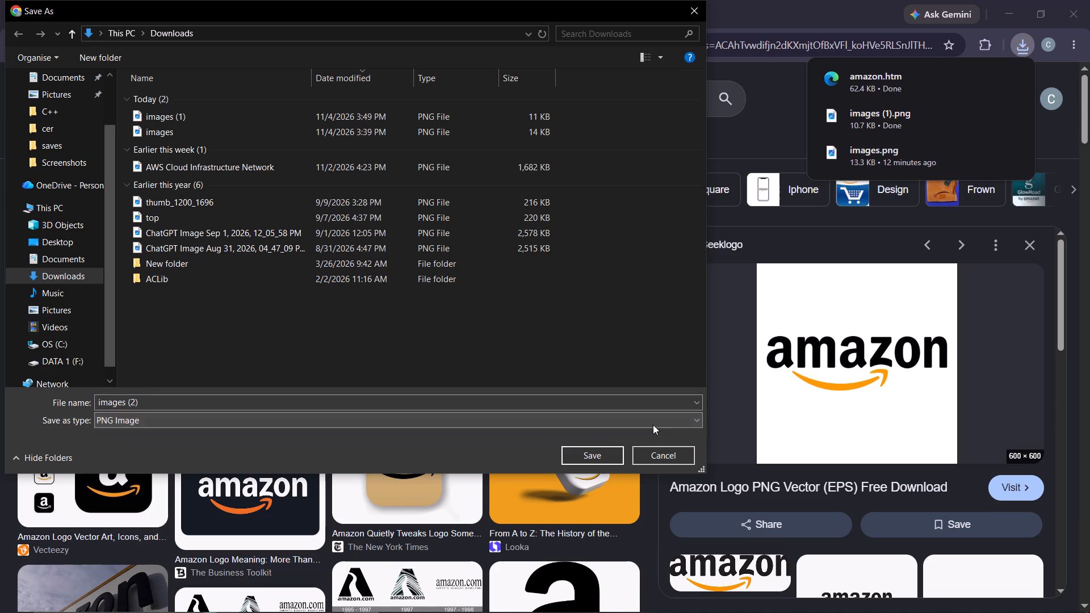
click(596, 450)
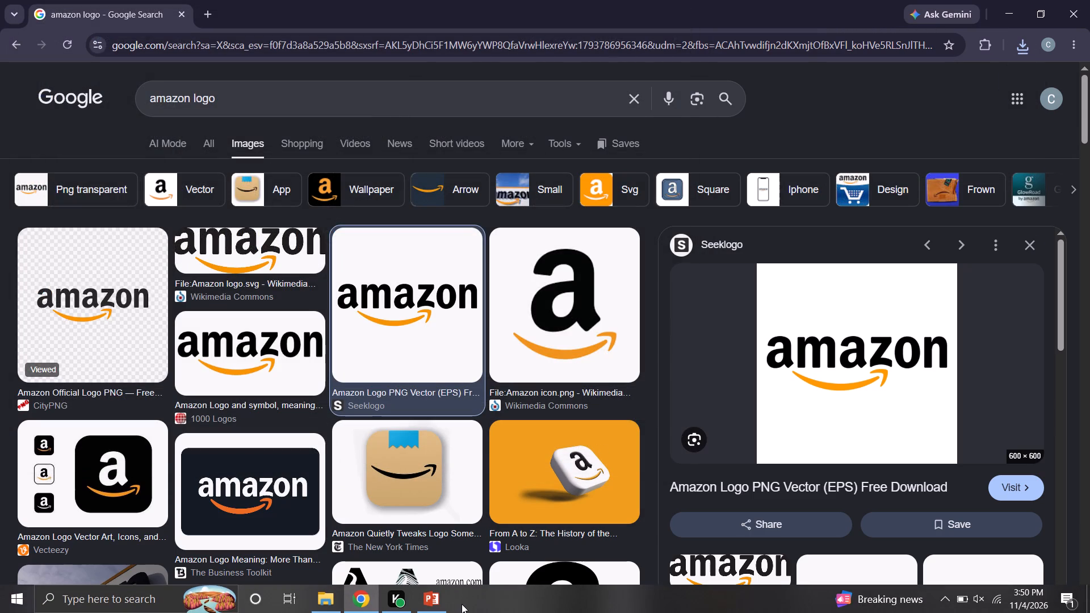
Switch to PowerPoint and replace the Amazon logo picture on slide 2 with "images (2)" from the Downloads folder.
click(437, 601)
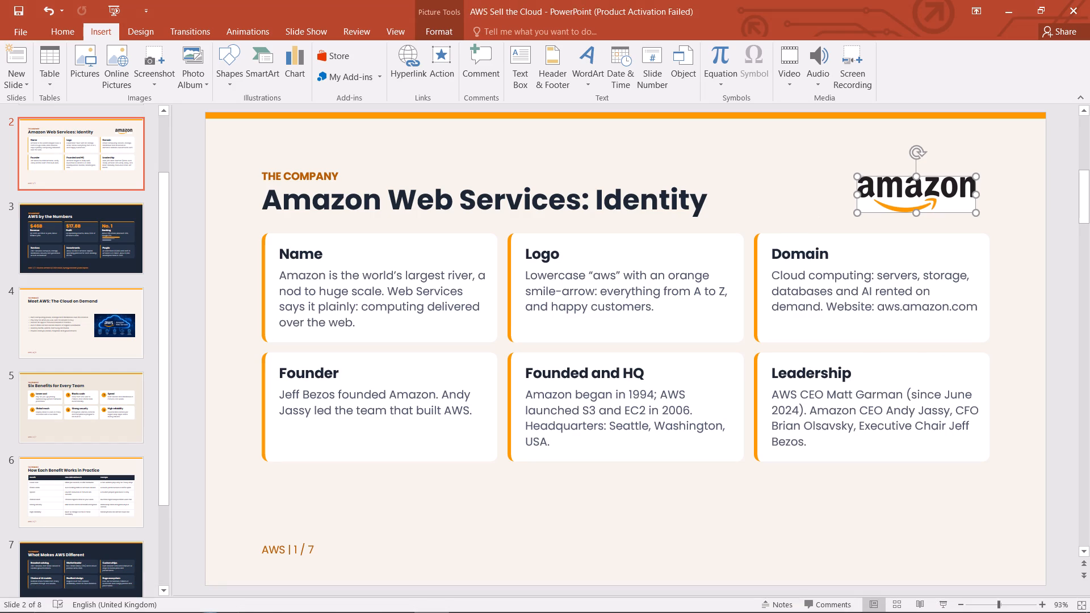
right_click(923, 191)
click(925, 271)
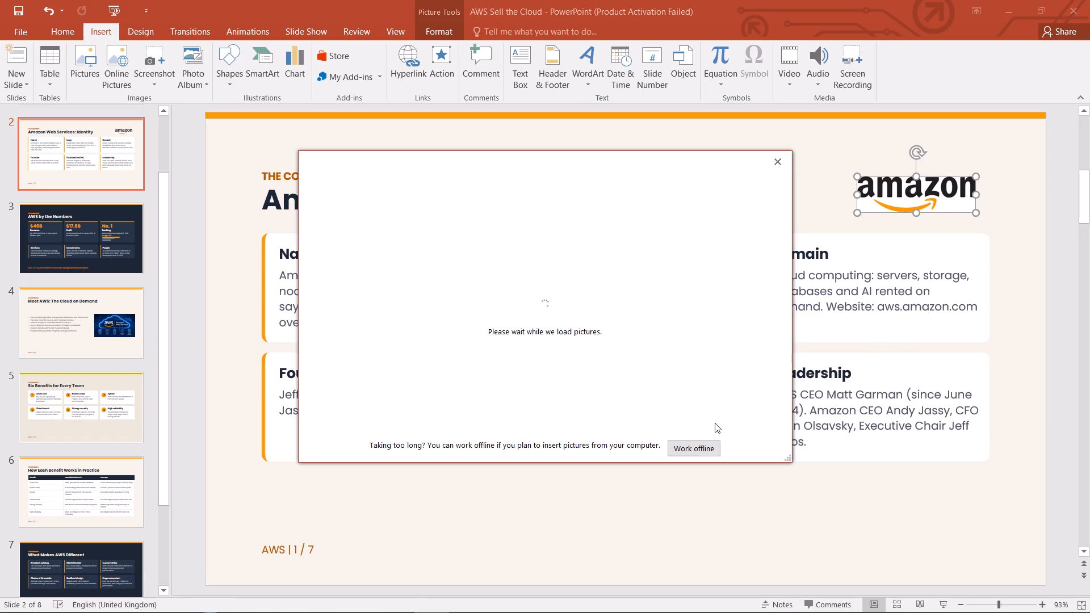
click(697, 446)
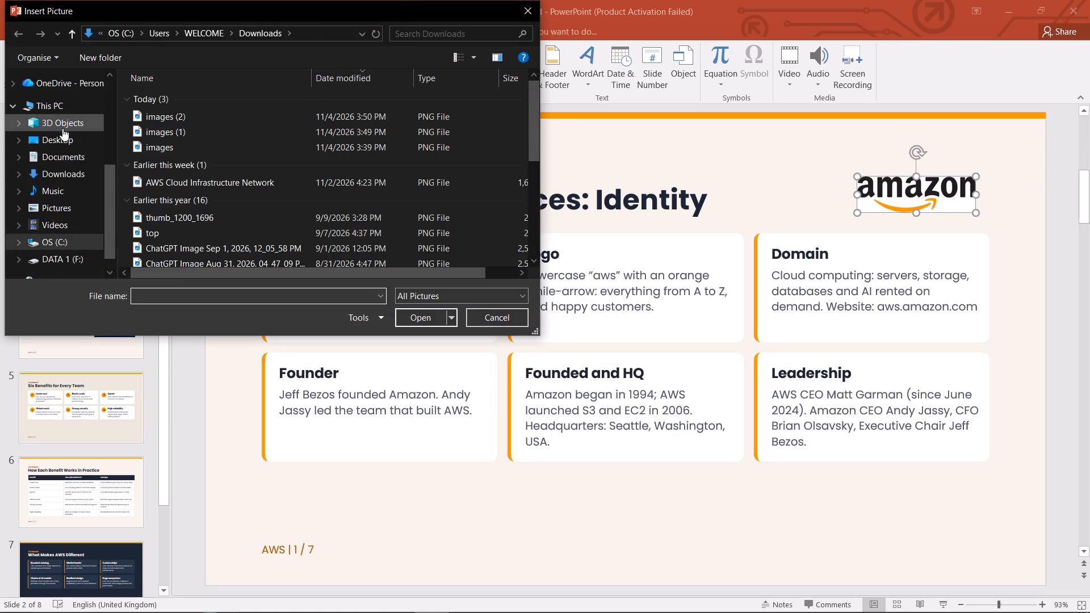
click(54, 167)
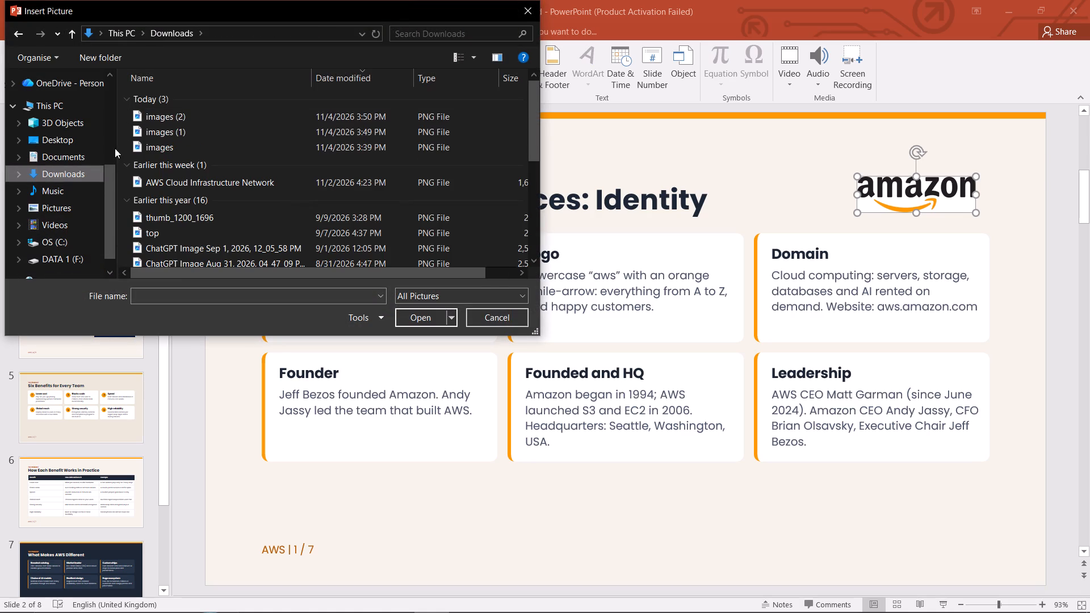
click(186, 116)
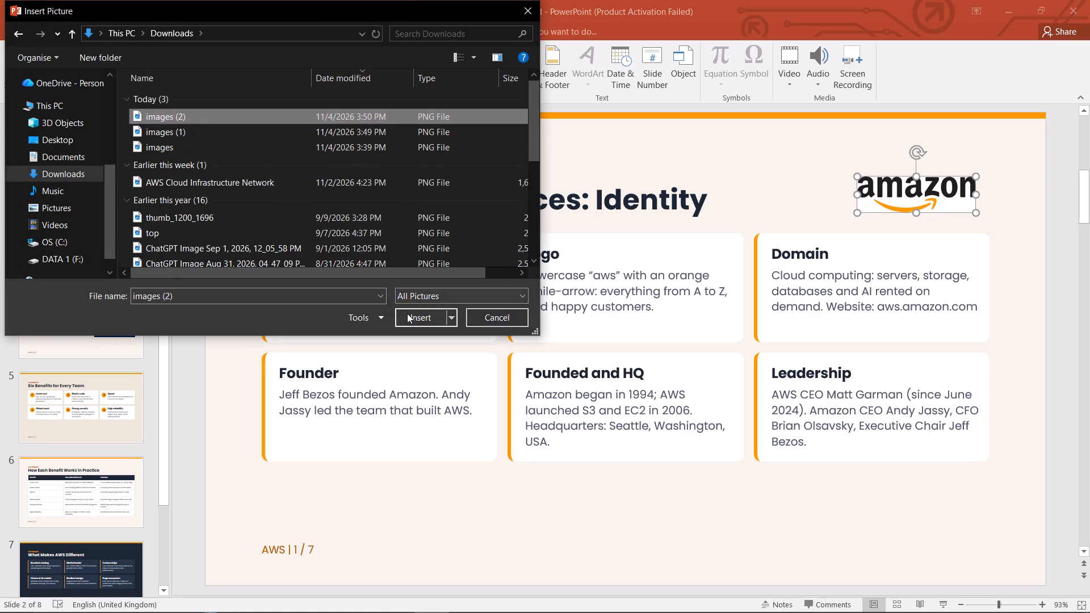
click(408, 313)
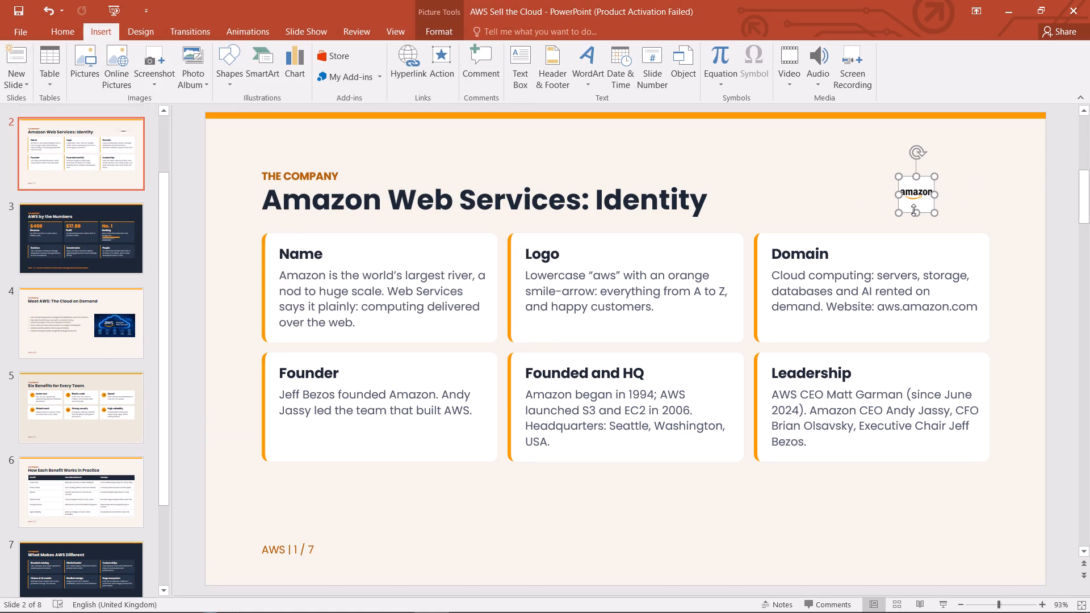
Enlarge the new Amazon logo by stretching all four sides until it fills the space above the Domain card.
drag(901, 196, 874, 200)
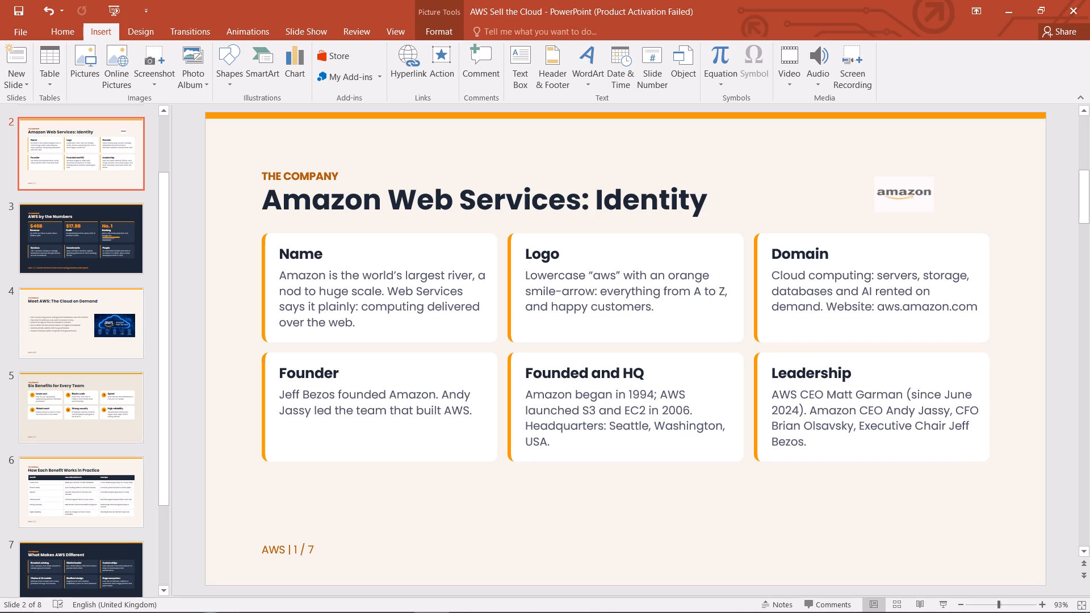
drag(874, 200, 858, 201)
drag(897, 215, 897, 228)
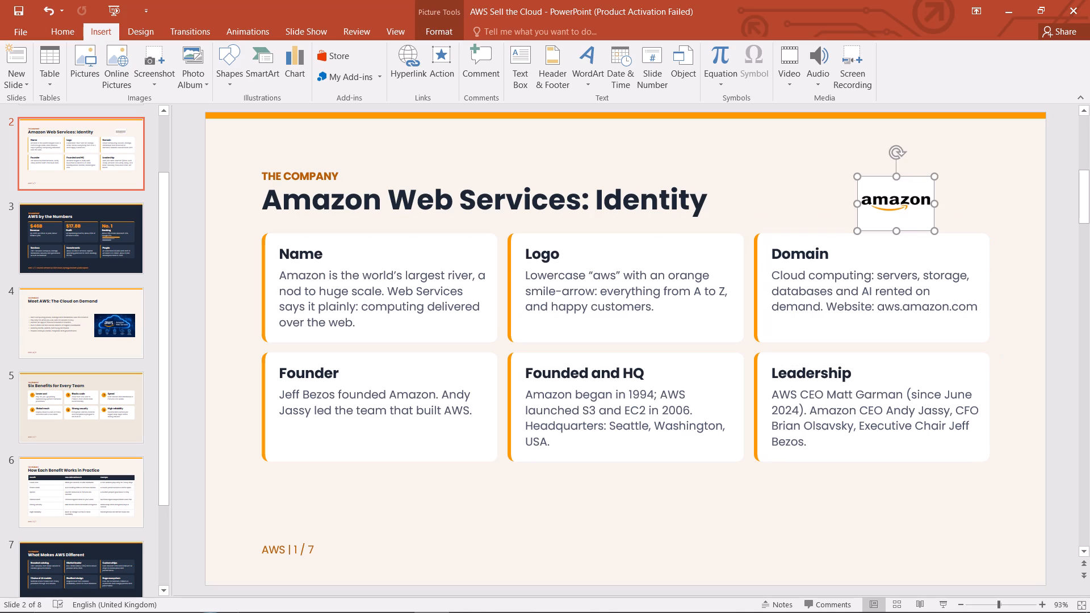
right_drag(897, 177, 896, 161)
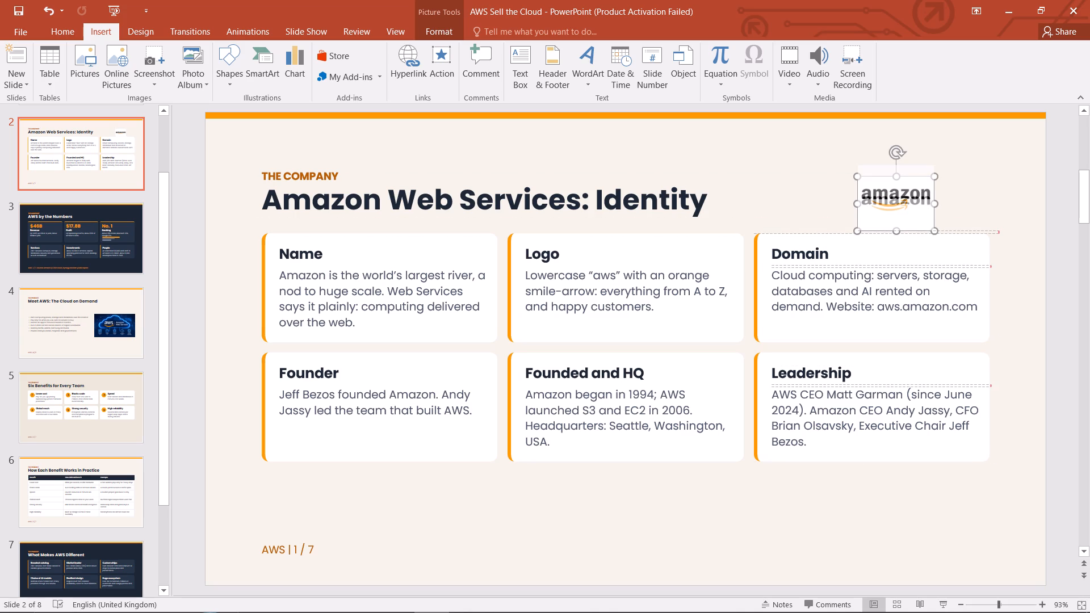
right_drag(896, 161, 896, 161)
drag(937, 195, 961, 188)
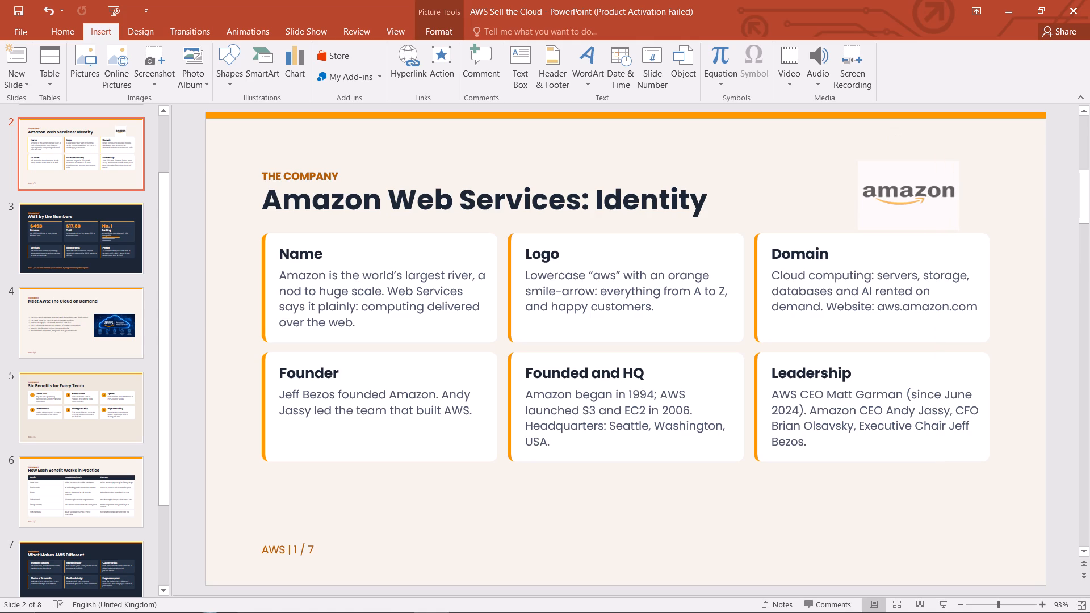
drag(961, 188, 965, 188)
click(936, 189)
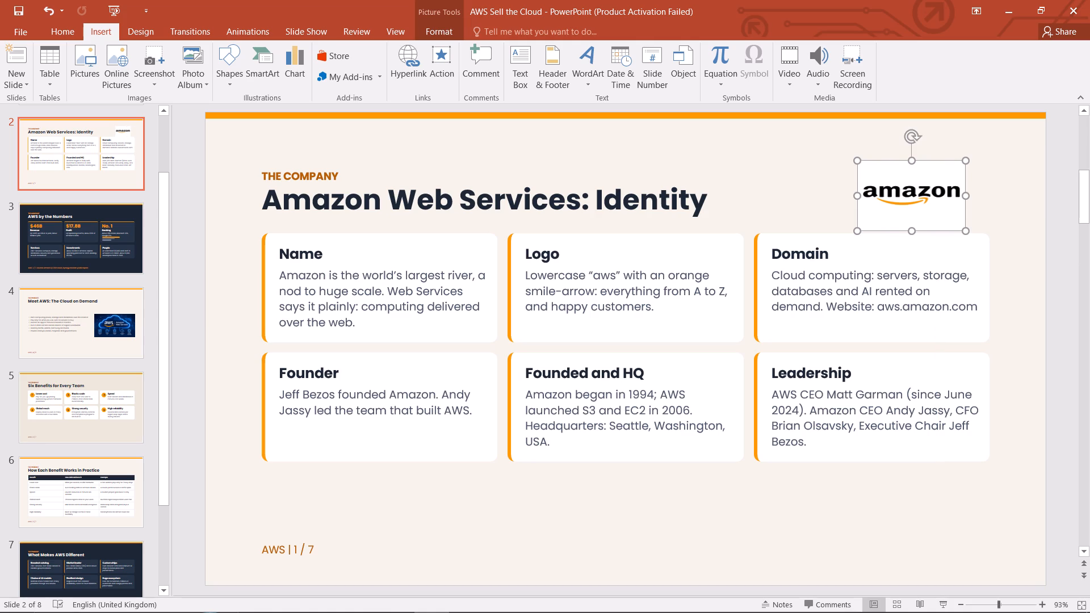
Crop the blank white bands above and below the Amazon wordmark on slide 2.
right_click(948, 193)
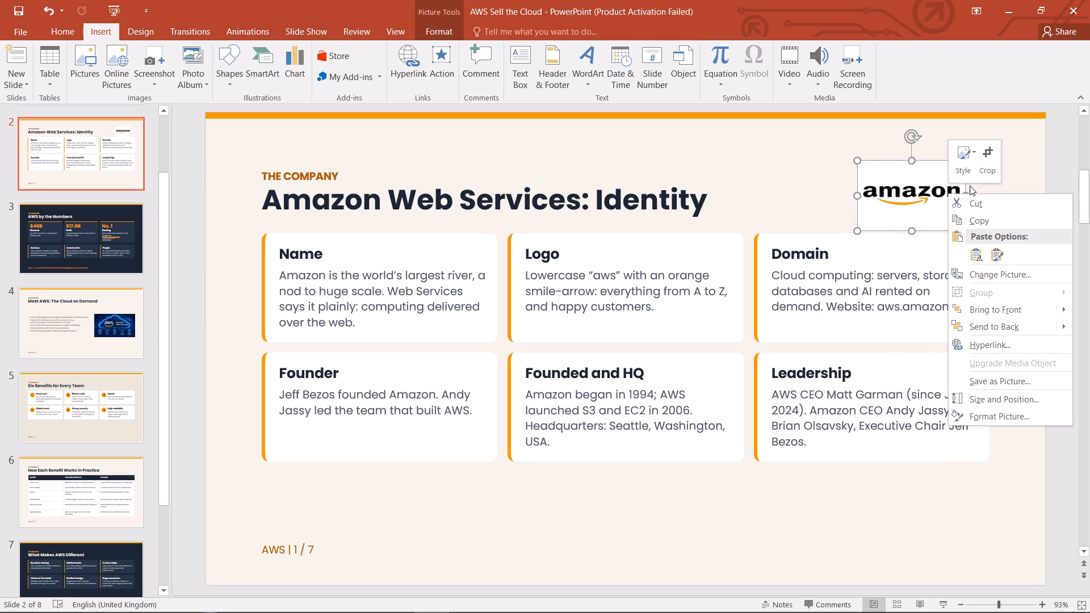
click(979, 164)
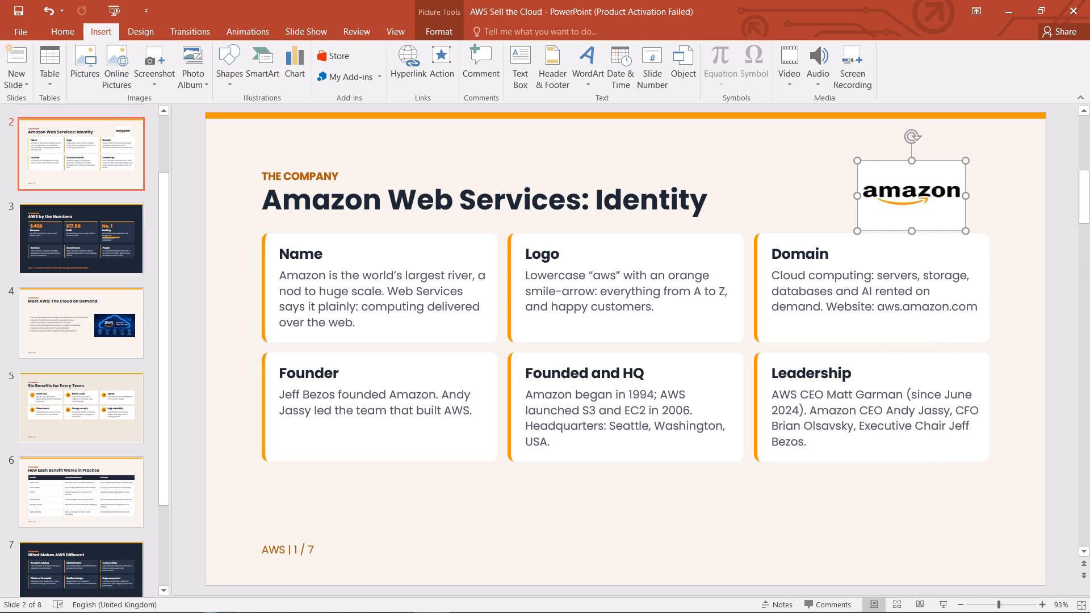
drag(917, 228, 917, 210)
drag(916, 164, 916, 177)
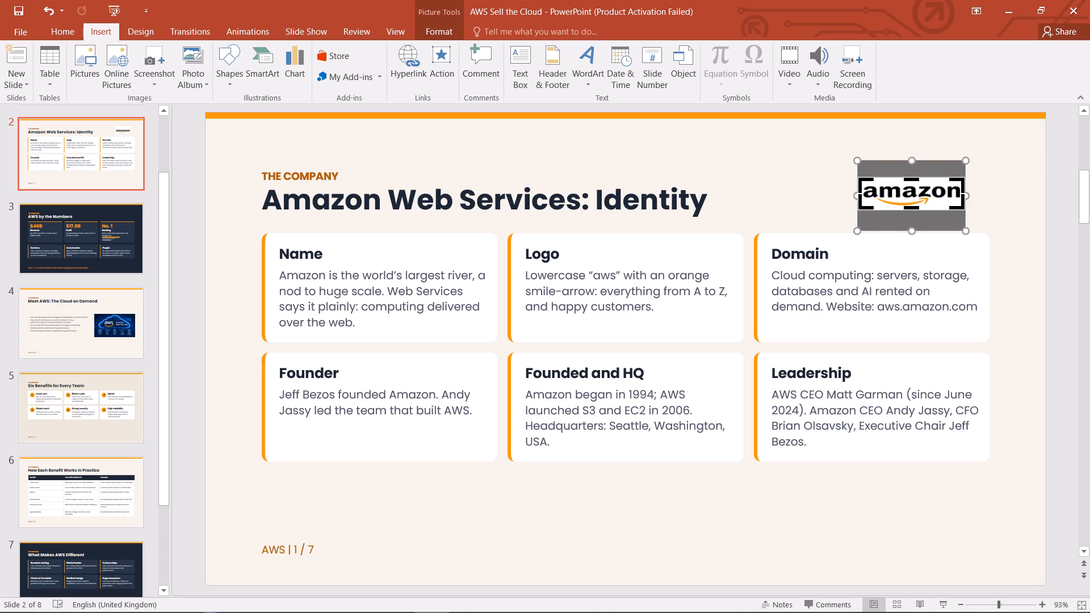
click(1016, 201)
Move the cropped Amazon logo slightly down and right, level with slide 2's title and just above the Domain card.
click(952, 190)
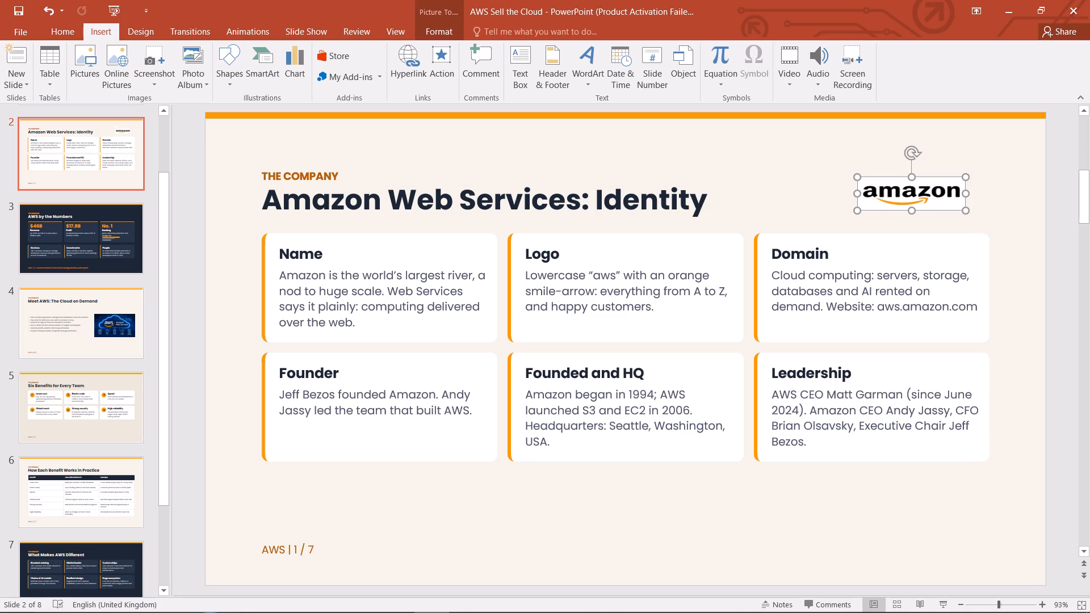
drag(948, 189, 946, 195)
drag(946, 192, 958, 191)
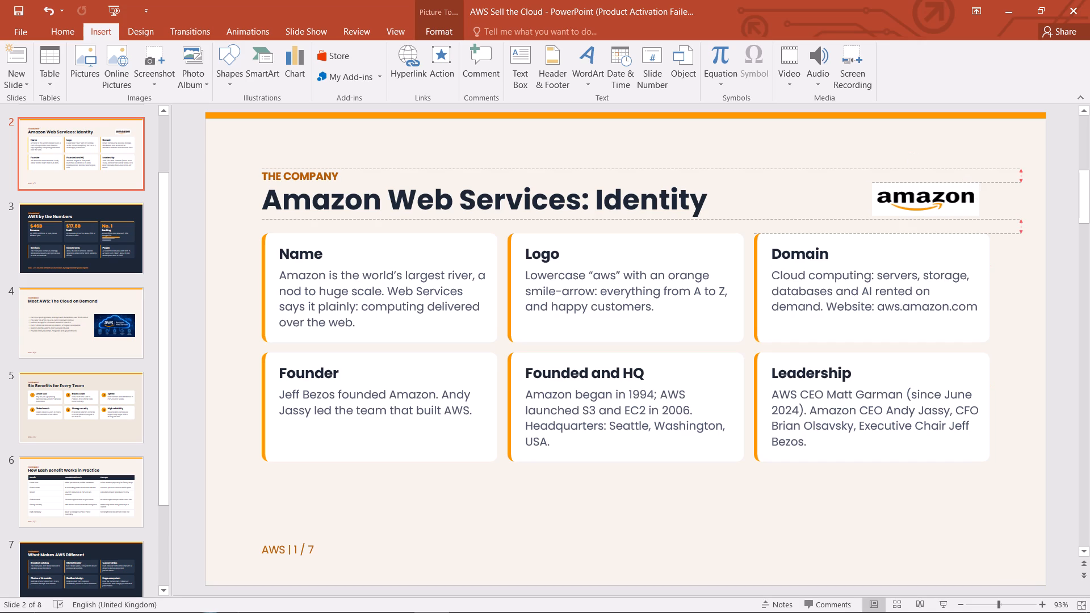
drag(958, 191, 961, 191)
click(968, 156)
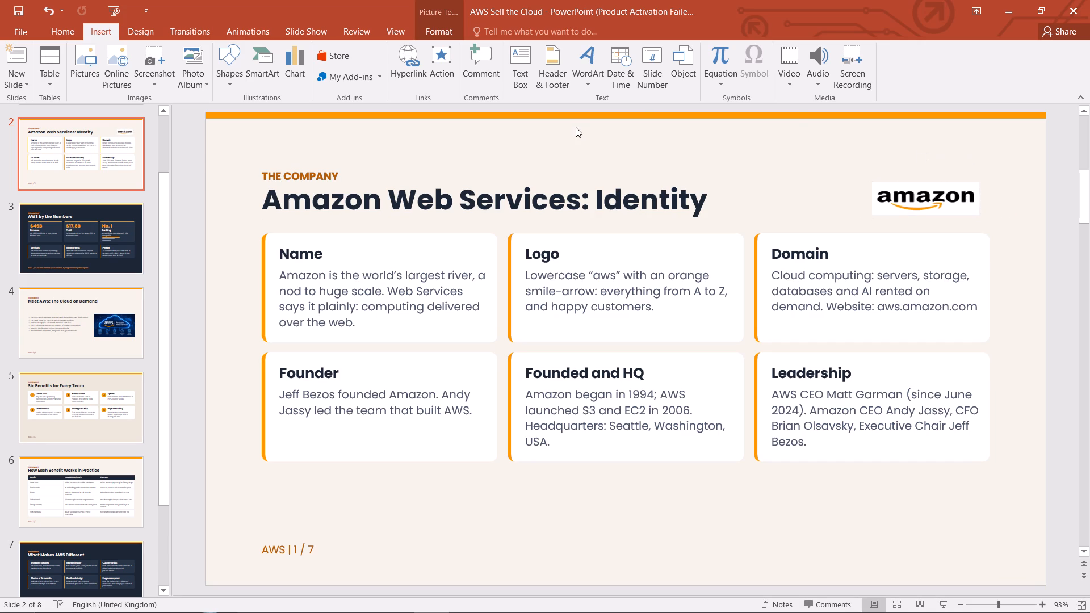
Open slide 1 and select its cloud-and-arrow picture.
click(113, 143)
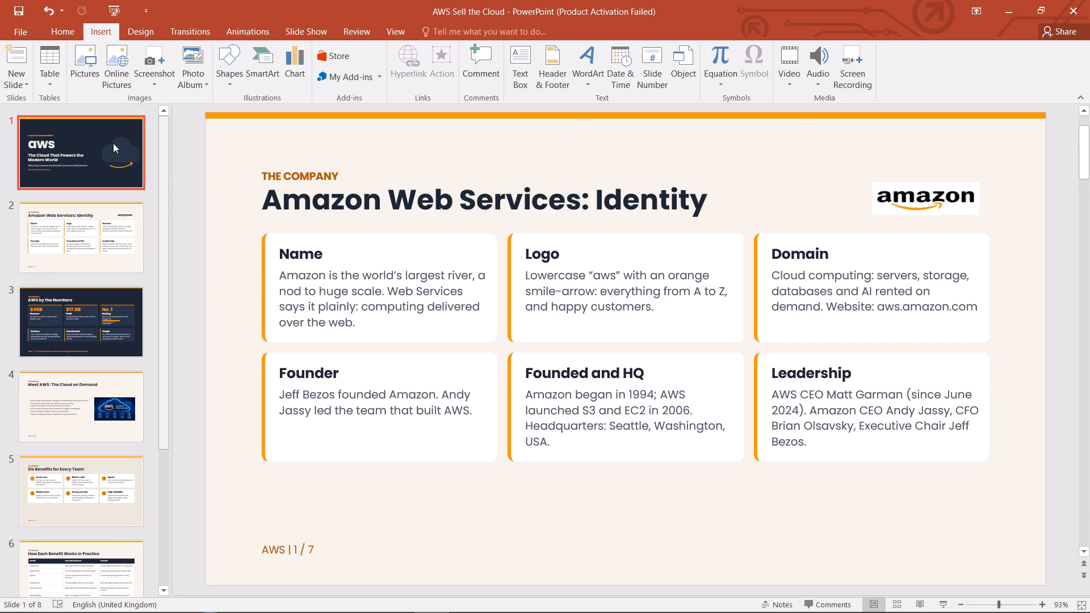
click(858, 350)
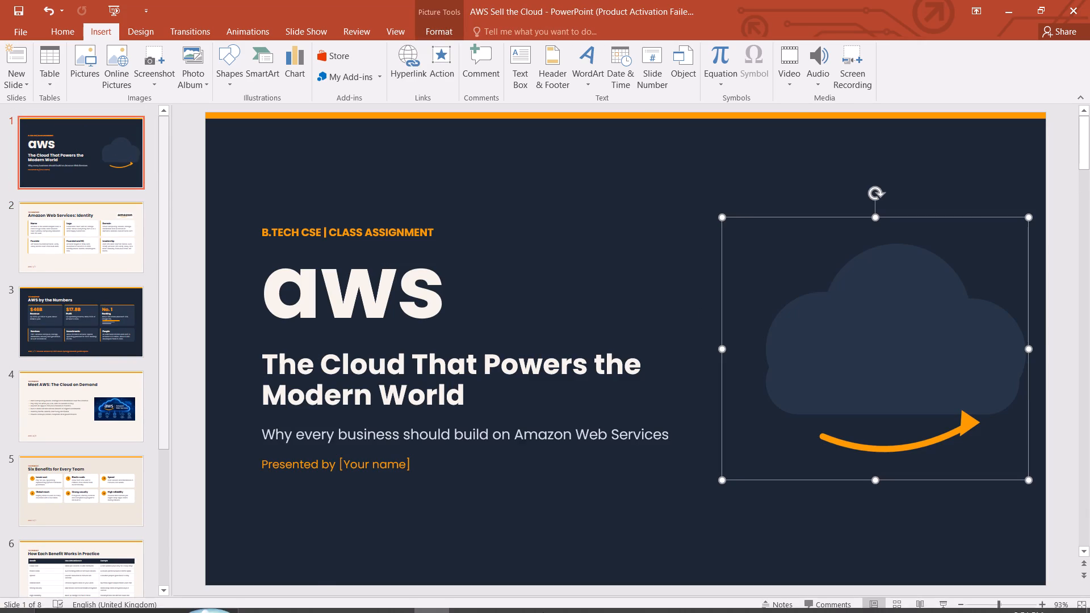
Switch to Chrome and search Google Images for "amazon aws logo".
click(362, 587)
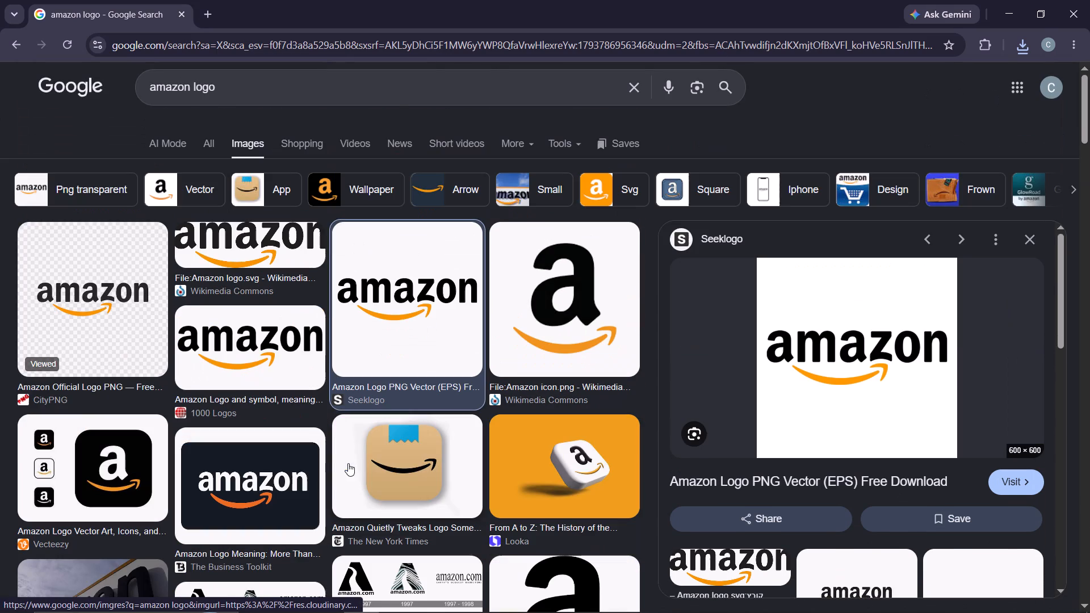
click(193, 100)
text(aws)
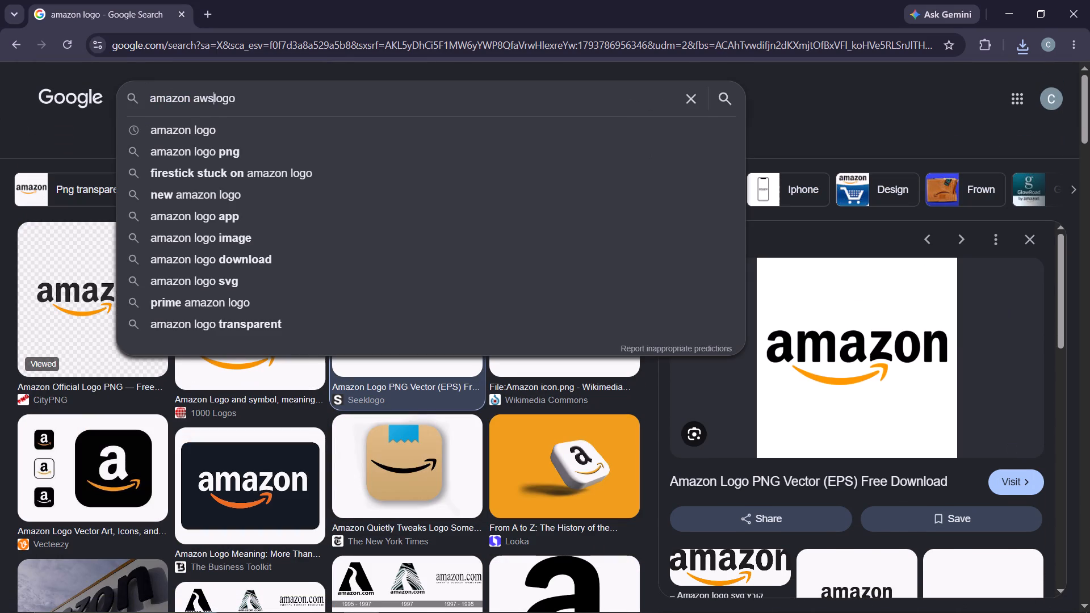
key(space)
key(shift+Return)
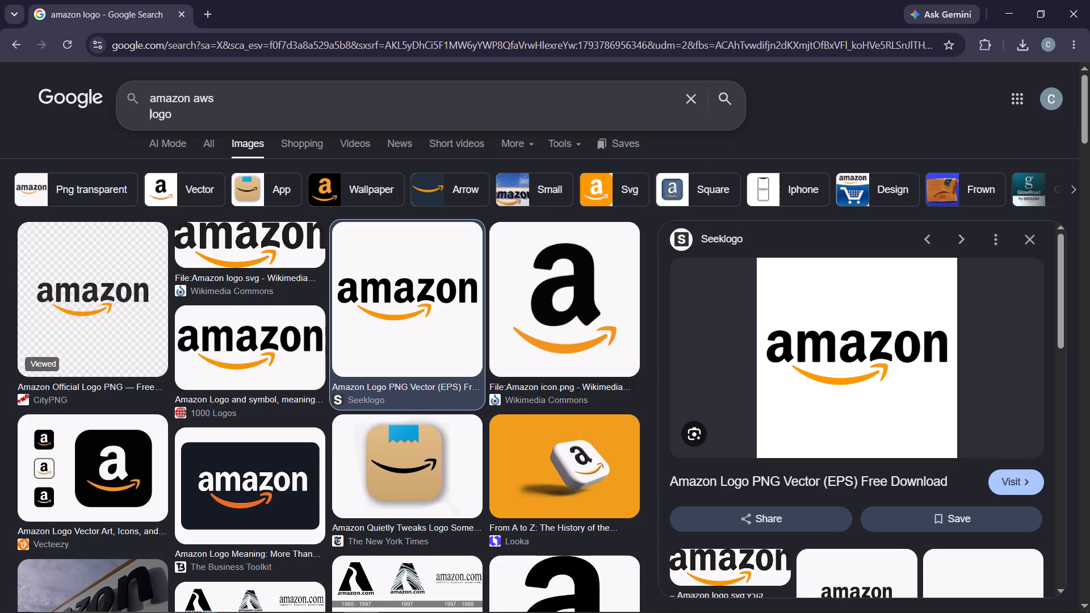
key(BackSpace)
key(Return)
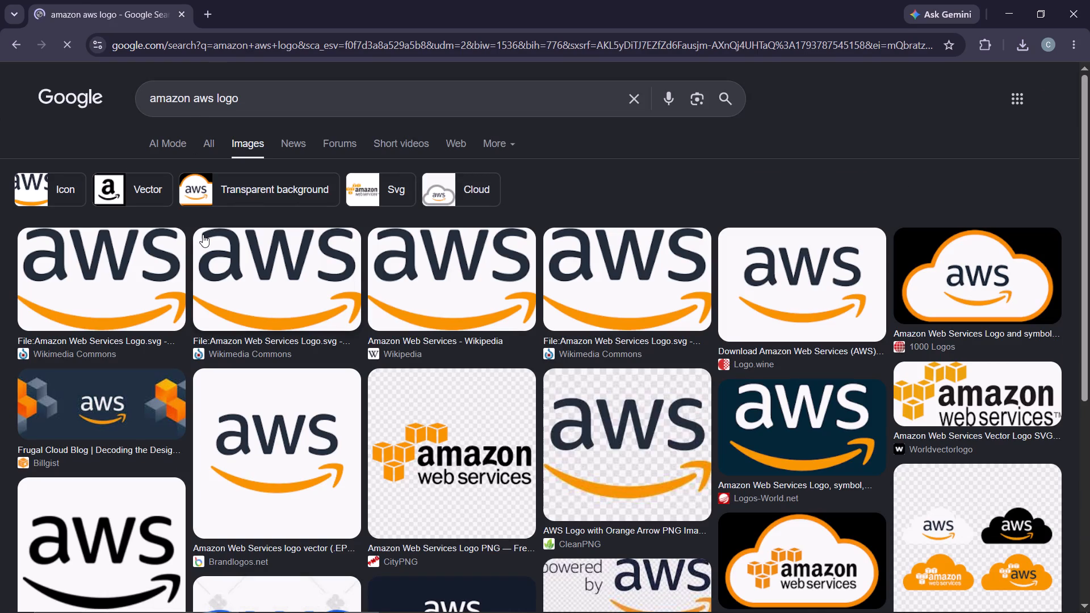
Open the 1000 Logos page for the cloud-outlined AWS logo result and go to its PNG downloads.
click(1011, 303)
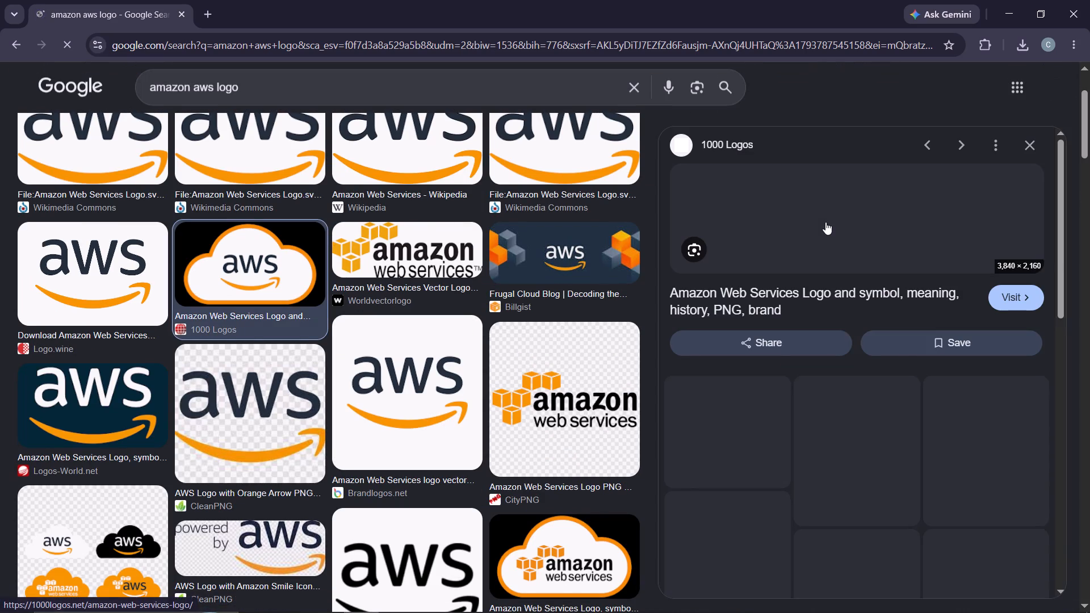
right_click(825, 222)
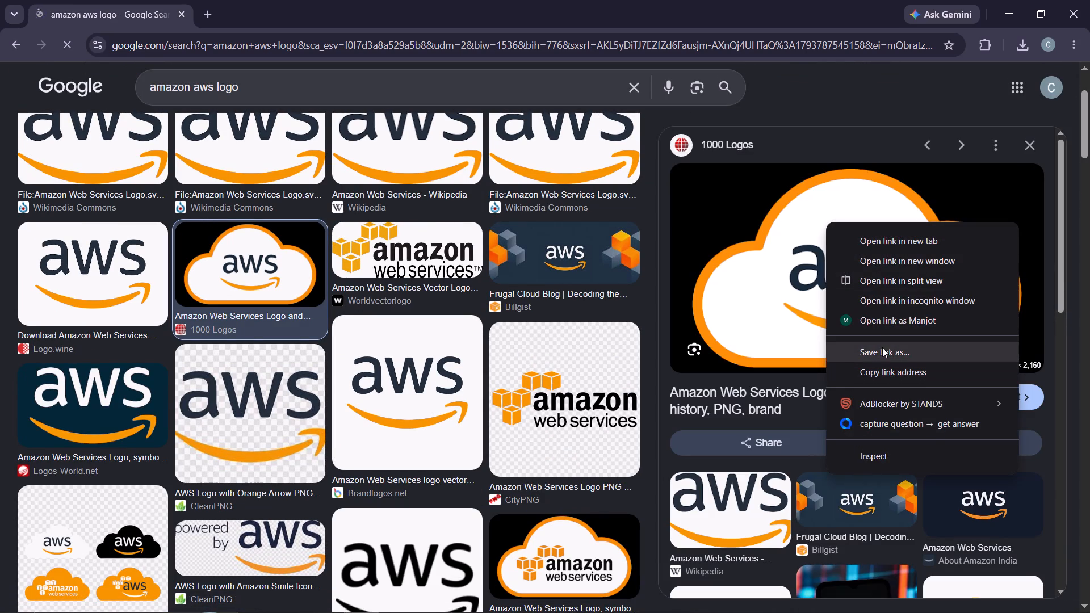
click(790, 237)
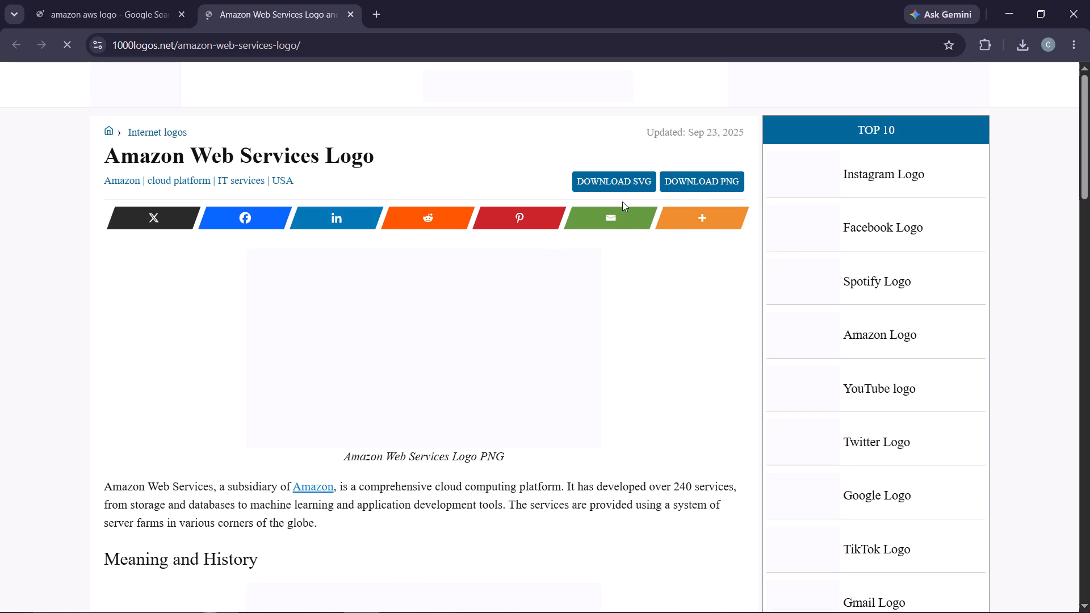
click(700, 184)
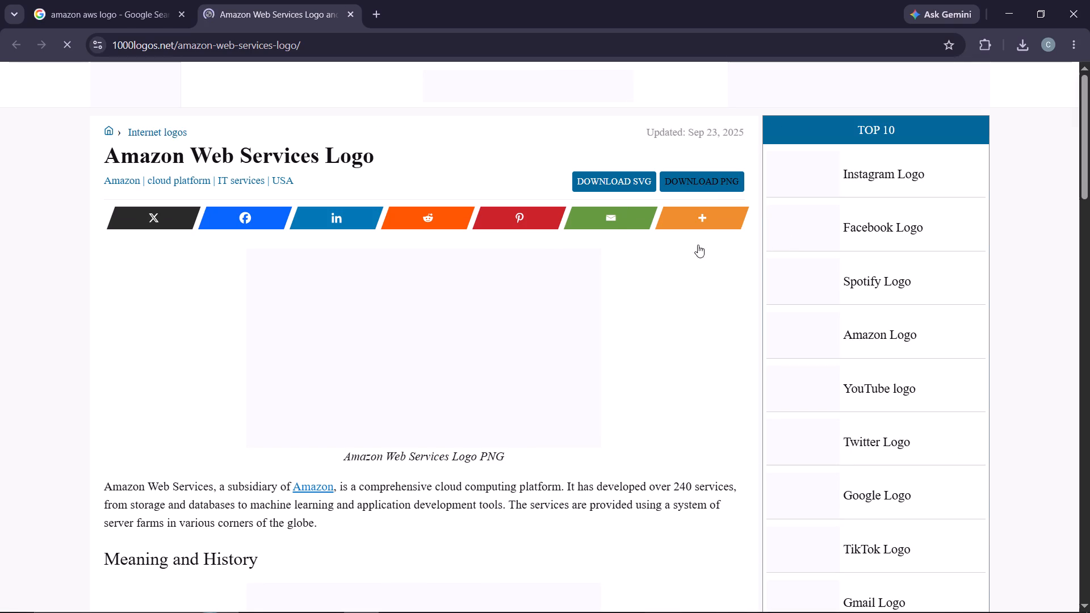
click(686, 280)
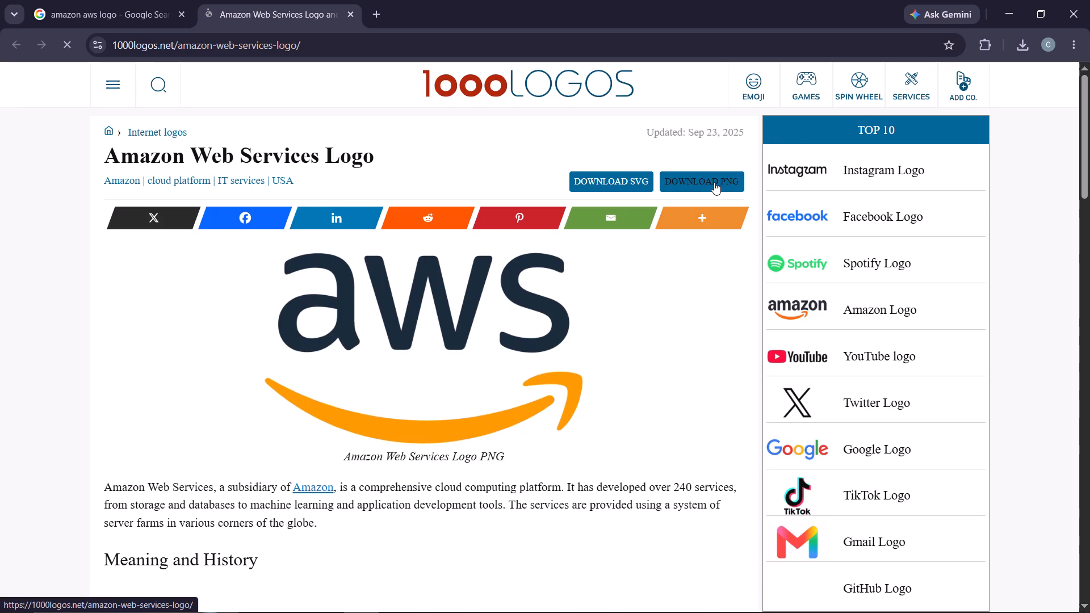
click(714, 182)
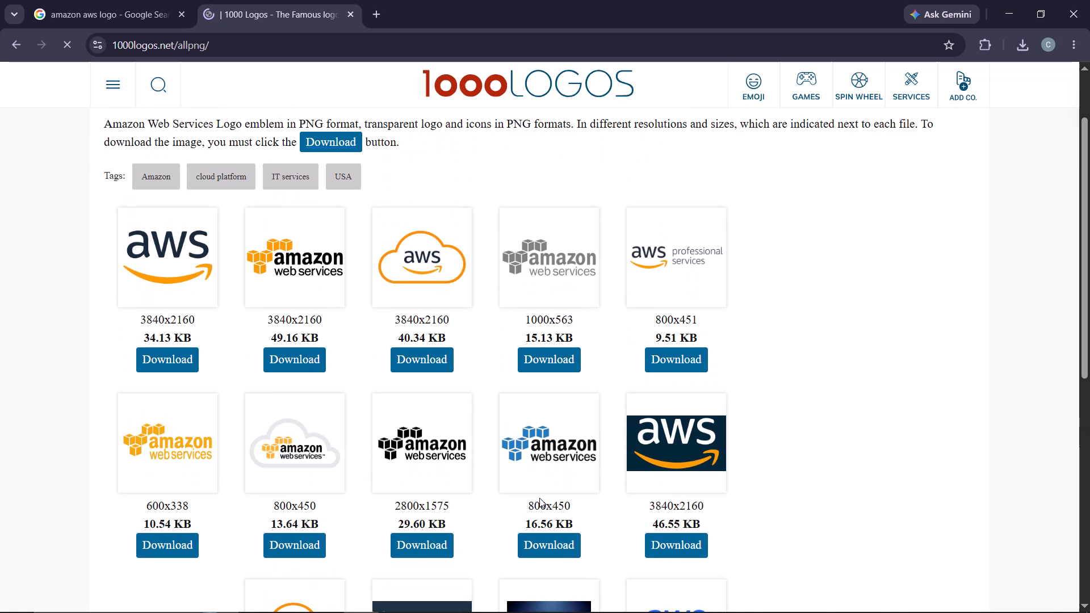
Download the 3840x2160 PNG of the cloud-outlined AWS logo, accepting the copyright responsibility terms.
click(442, 362)
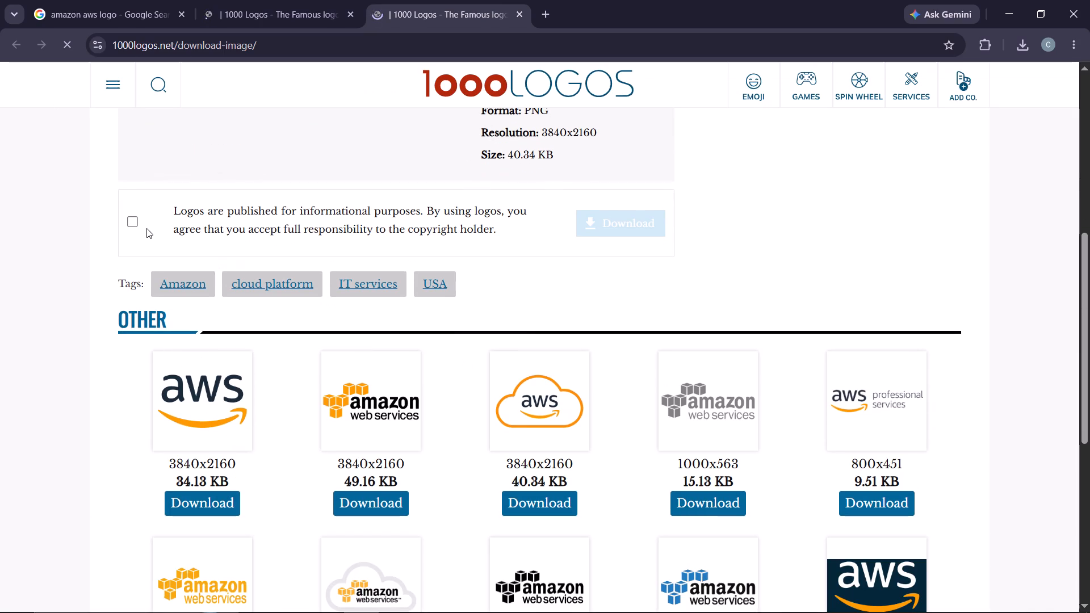
click(133, 222)
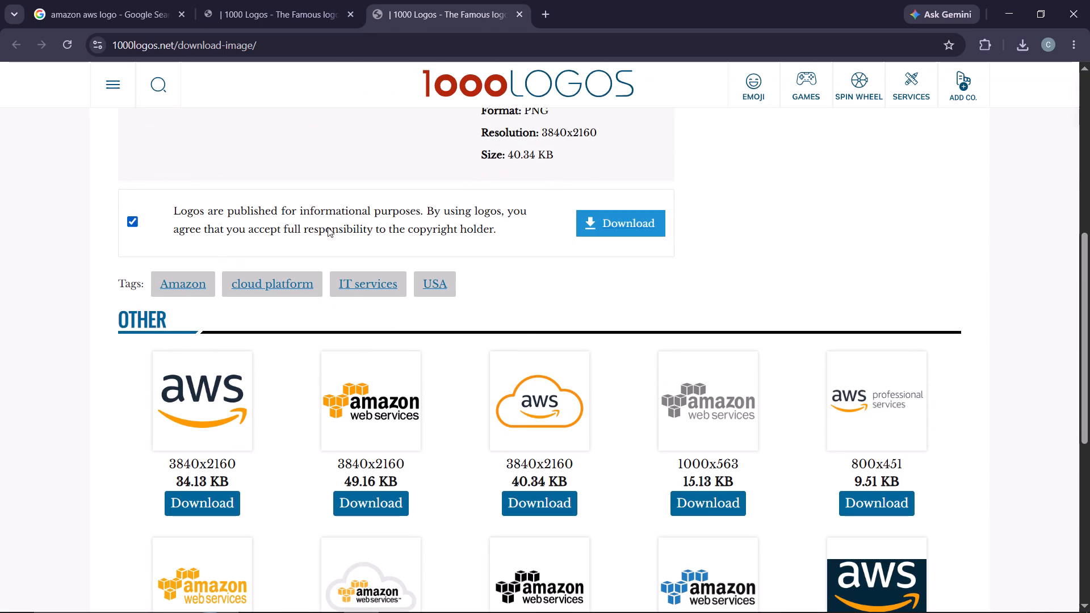
click(592, 223)
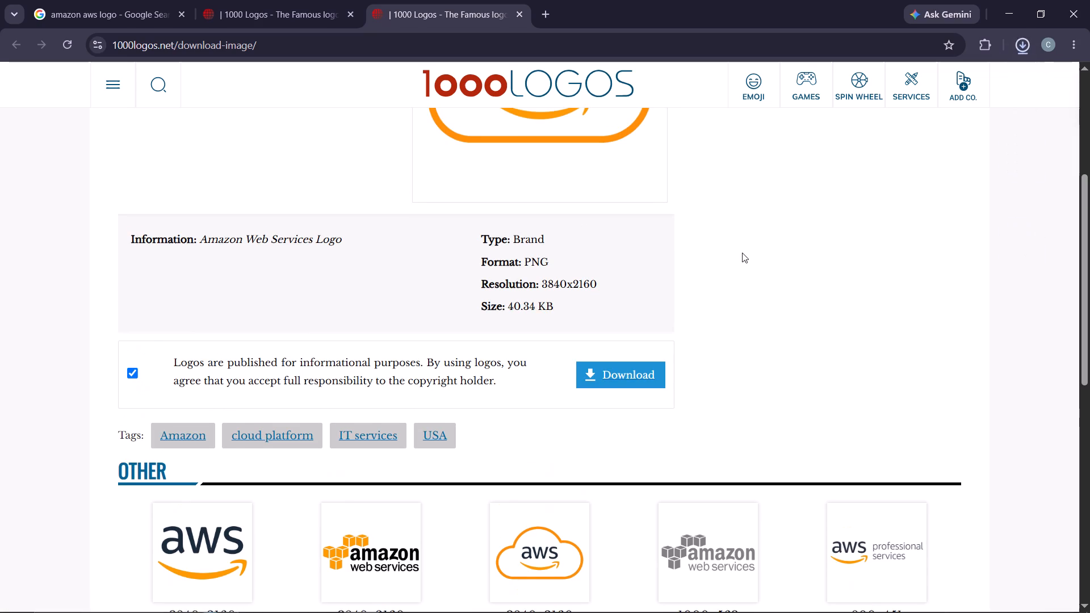
Switch to PowerPoint and replace slide 1's cloud-and-arrow picture with Amazon-Web-Services-Emblem from the Downloads folder.
click(445, 602)
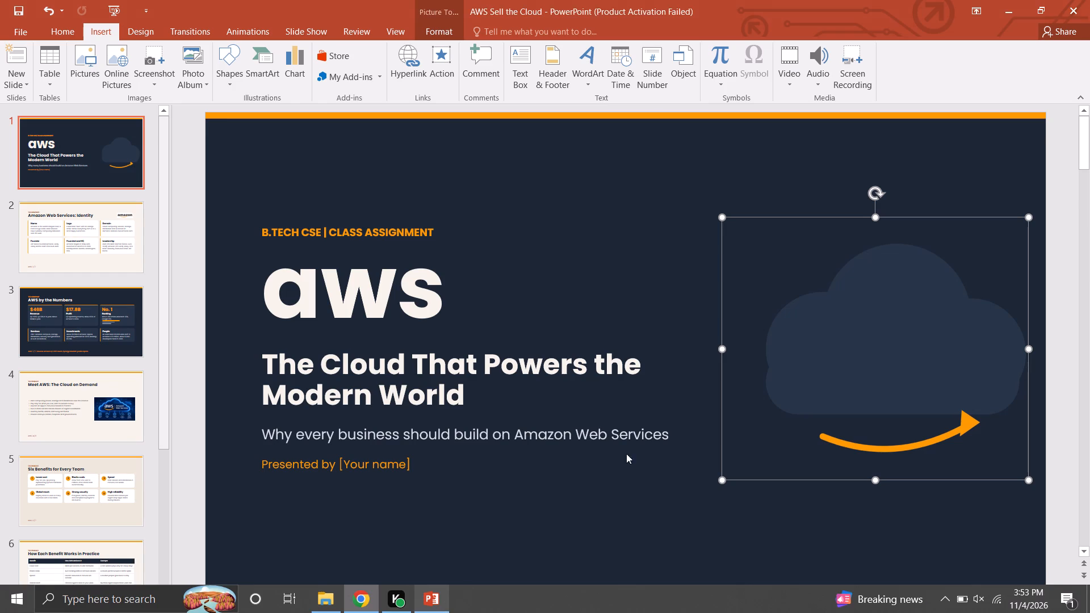
right_click(762, 344)
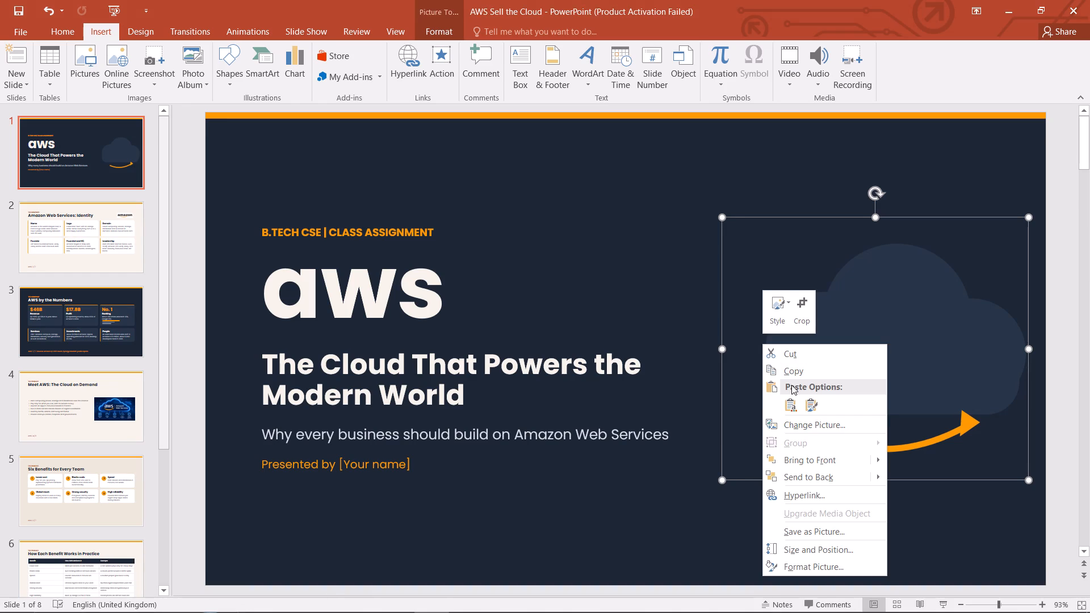
click(788, 425)
click(703, 451)
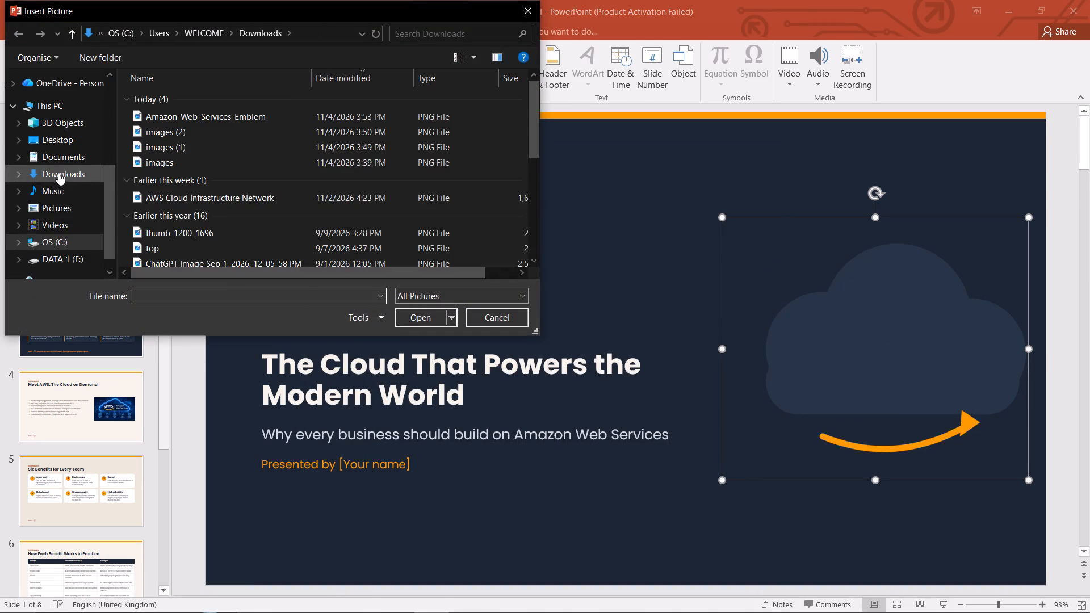
click(58, 177)
click(181, 116)
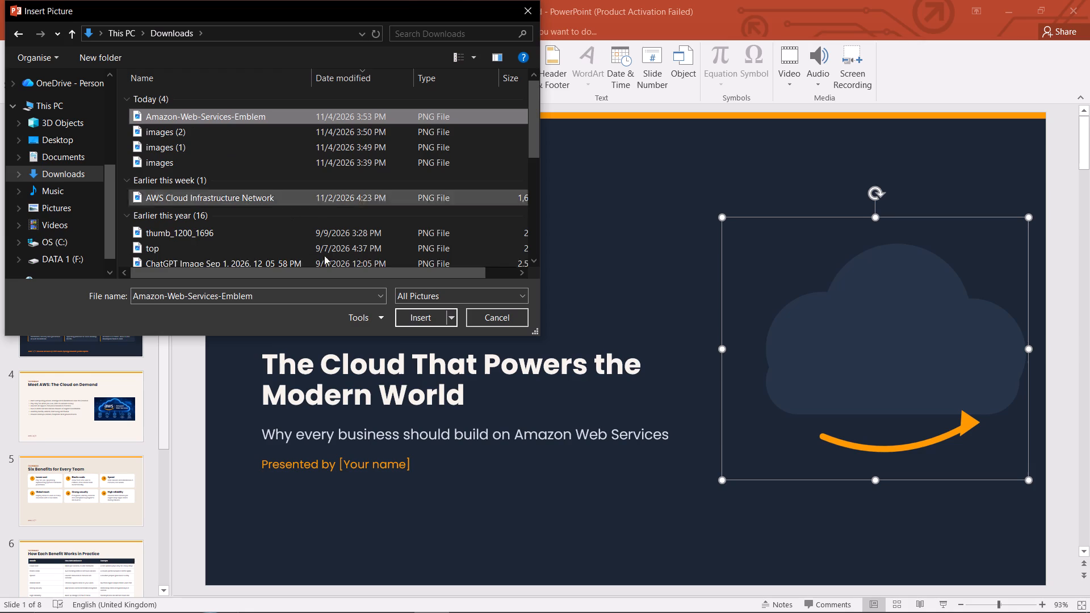
click(418, 322)
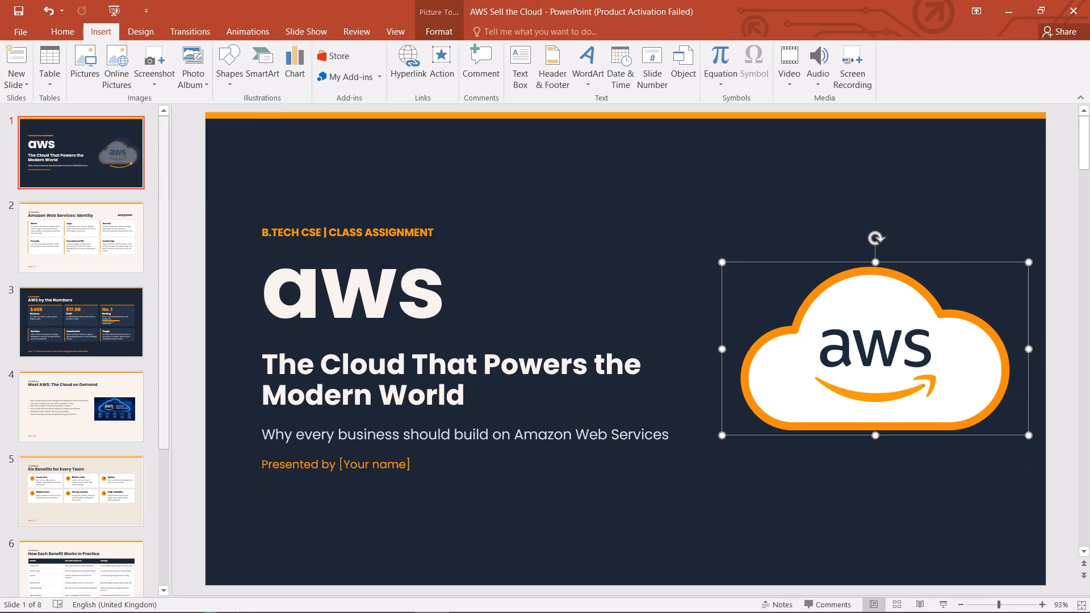
Move the new AWS cloud logo on slide 1 slightly down.
drag(818, 381, 819, 388)
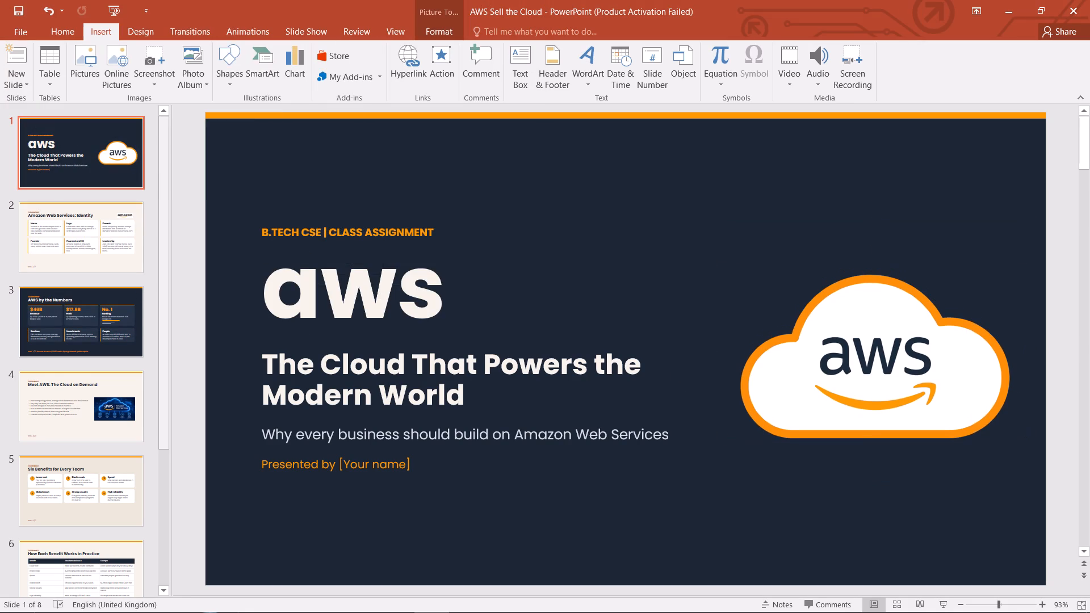
drag(819, 388, 821, 387)
click(852, 154)
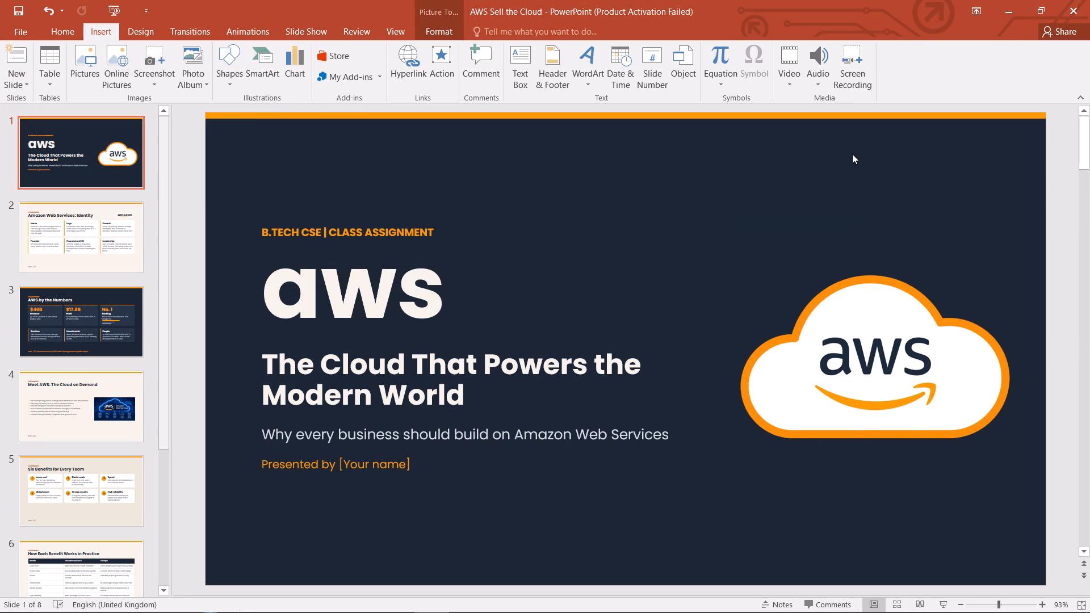
Replace the "[Your name]" placeholder in slide 1's "Presented by" line with the presenter's name.
click(400, 467)
click(410, 465)
key(BackSpace)
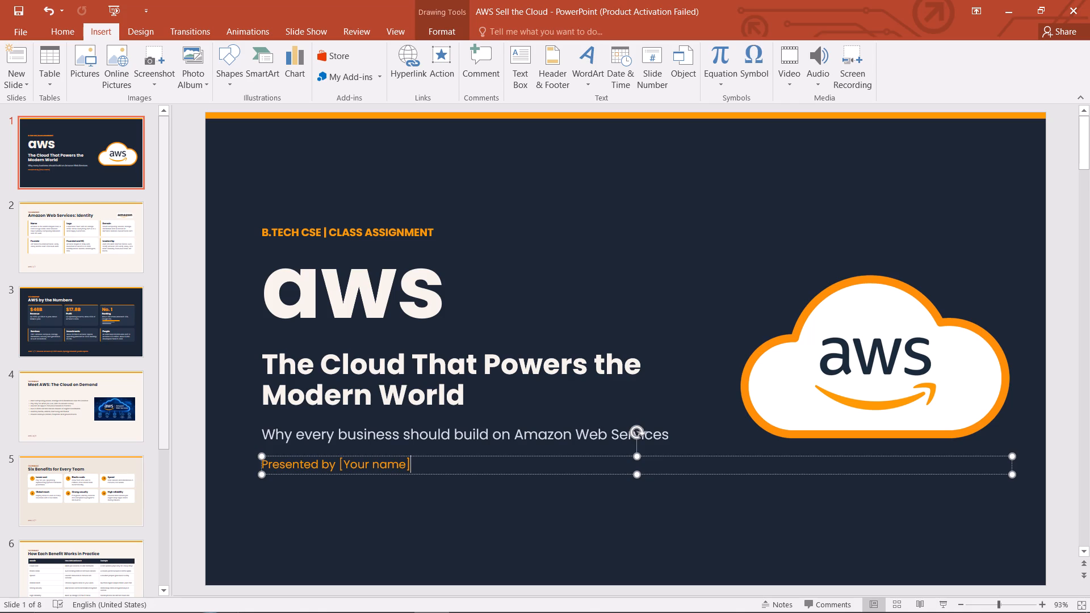
key(BackSpace)
key(BackSpace)
key(BackSpace)
key(BackSpace)
key(BackSpace)
key(BackSpace)
key(BackSpace)
key(BackSpace)
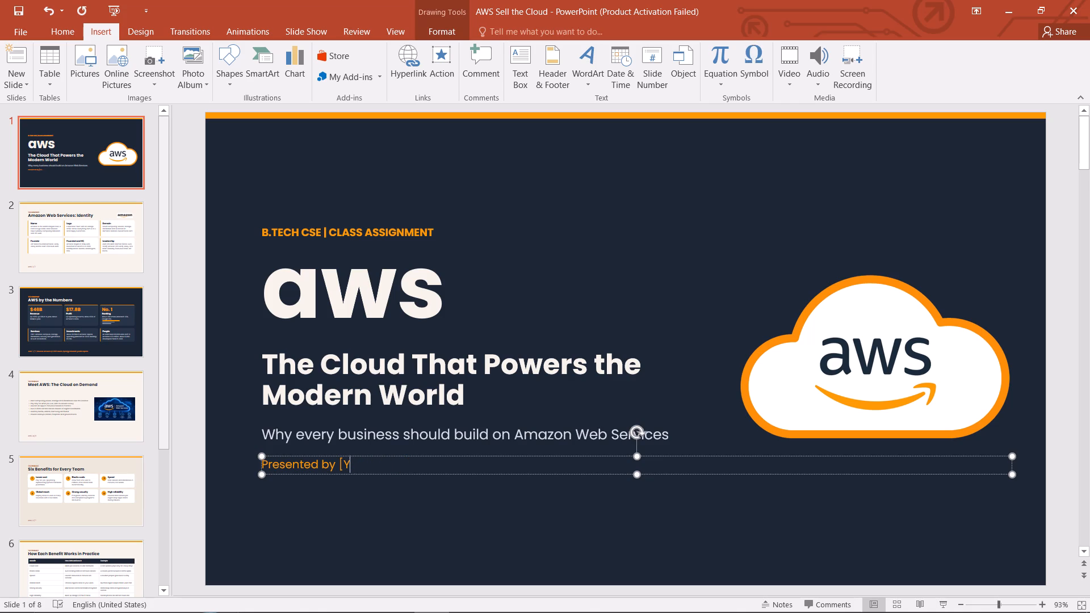
key(BackSpace)
key(BackSpace)
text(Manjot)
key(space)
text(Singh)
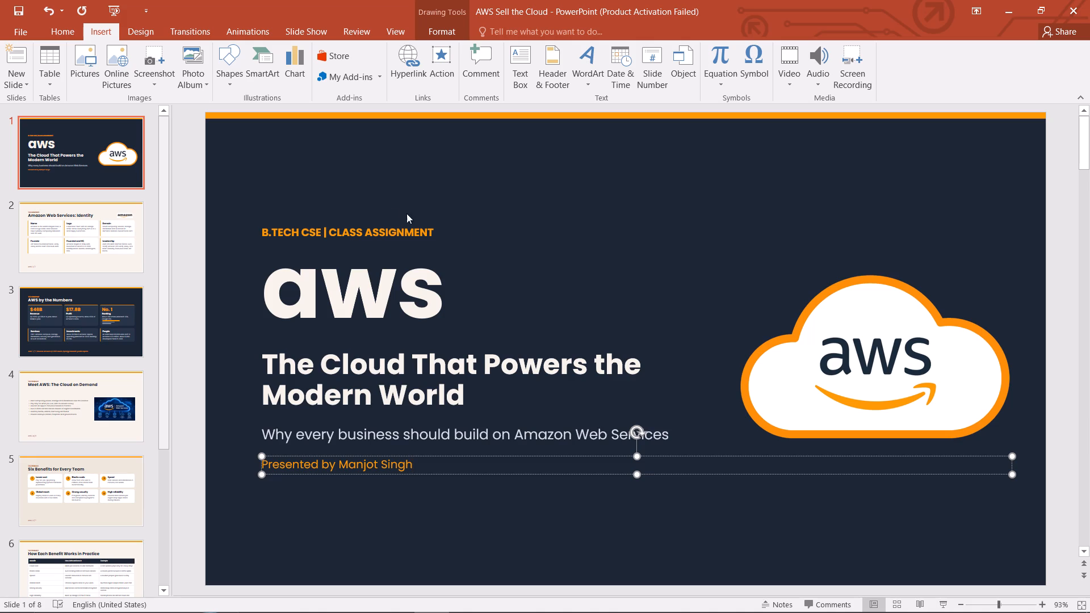
click(464, 233)
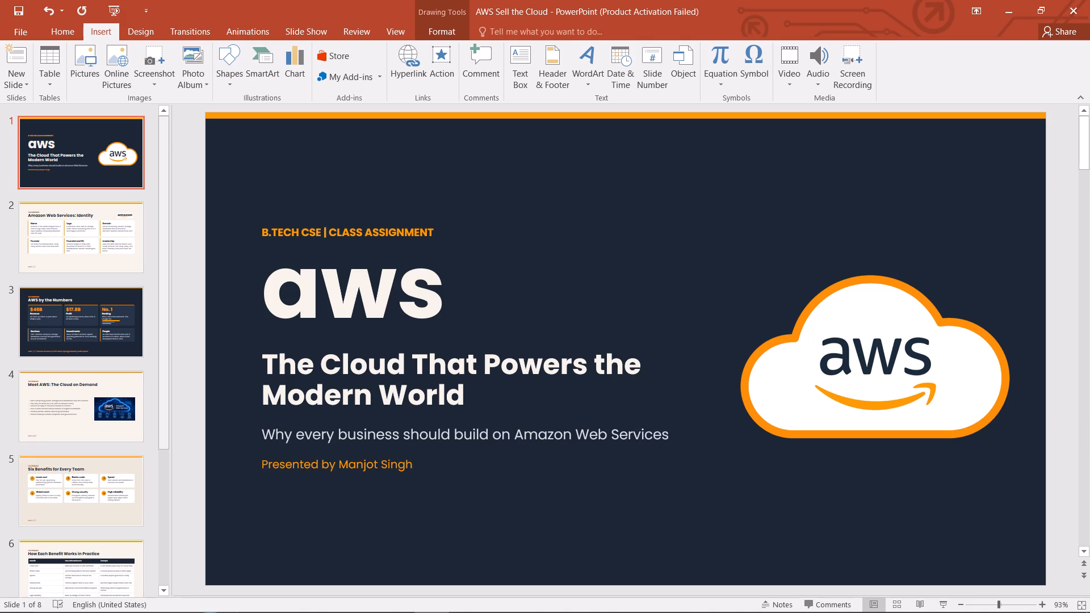
Replace the "B.TECH CSE | CLASS ASSIGNMENT" line above slide 1's title with "Amazon Web Services".
click(438, 228)
click(436, 234)
click(431, 233)
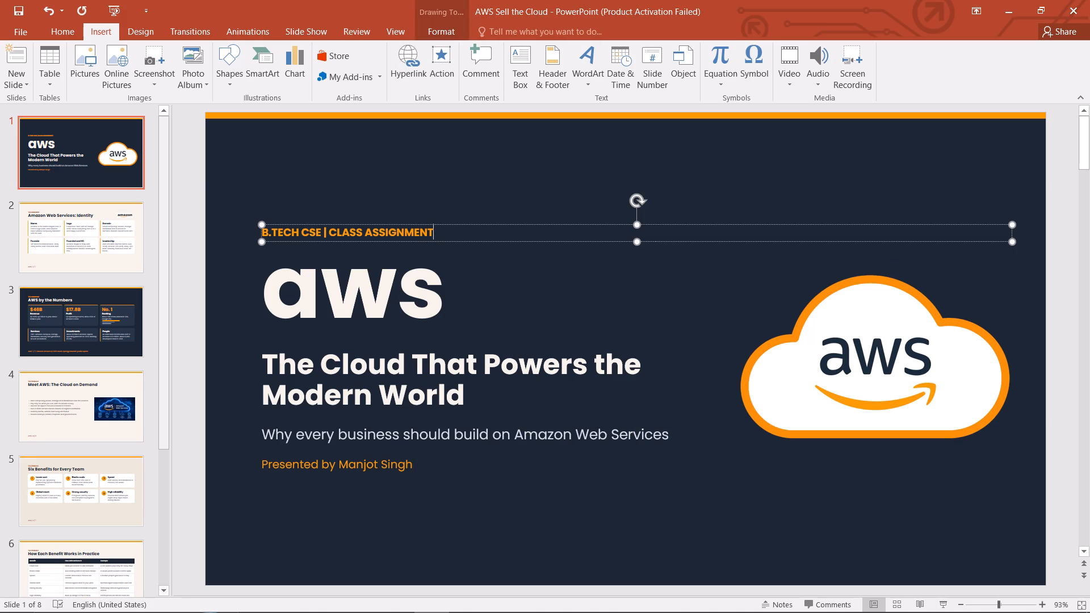
key(BackSpace)
key(BackSpace)
key(BackSpace)
key(BackSpace)
key(BackSpace)
key(BackSpace)
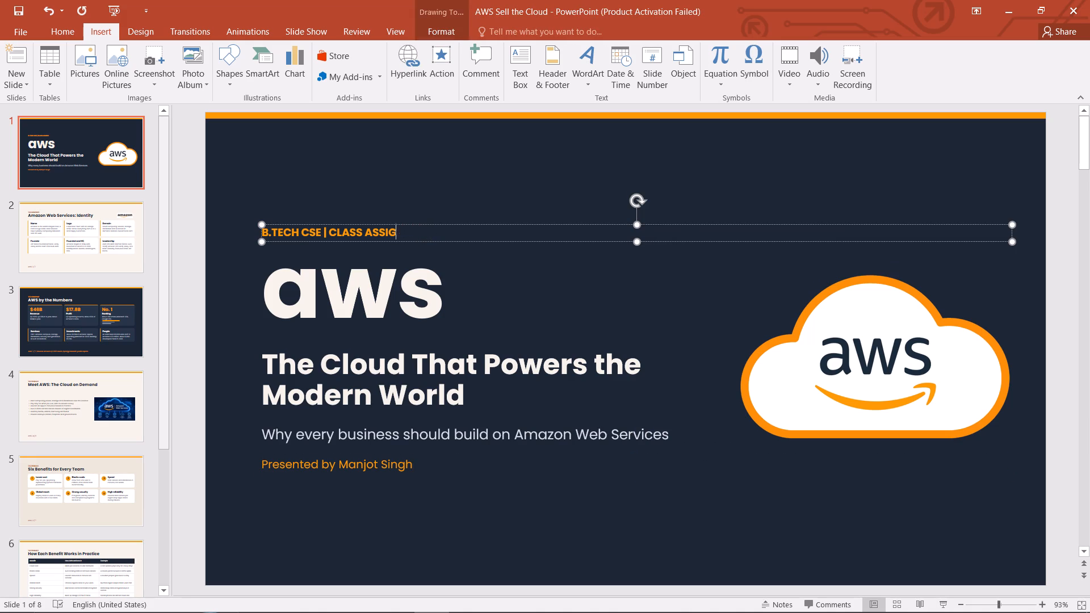
key(BackSpace)
key(BackSpace)
key(BackSpace)
key(BackSpace)
key(BackSpace)
key(BackSpace)
key(BackSpace)
key(BackSpace)
key(BackSpace)
key(BackSpace)
key(BackSpace)
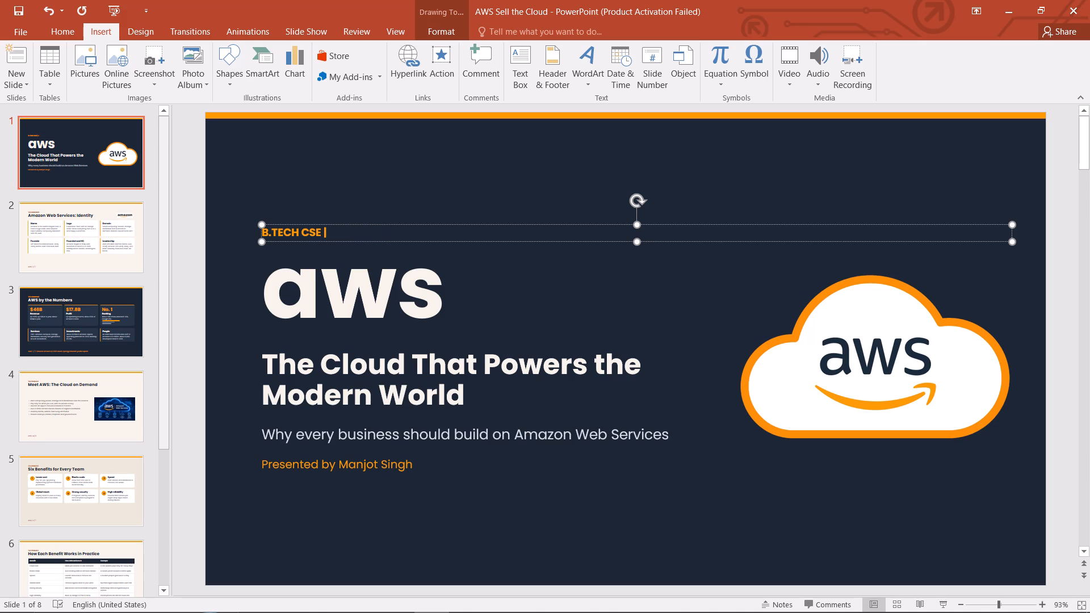
key(BackSpace)
key(BackSpace)
key(BackSpace)
key(BackSpace)
drag(308, 234, 281, 233)
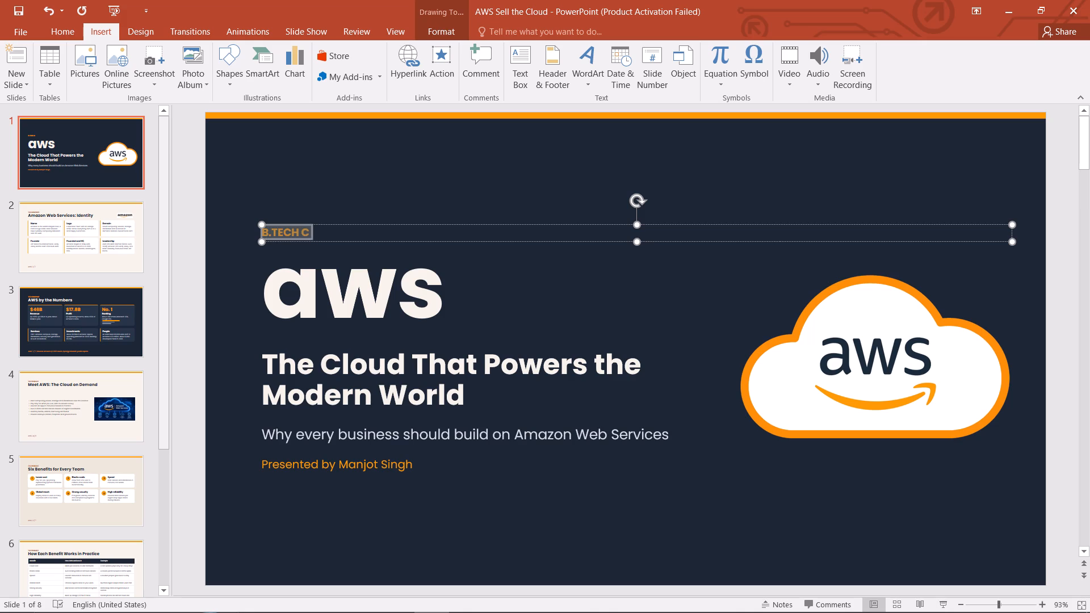
drag(281, 233, 280, 233)
key(shift+a)
text(mazon Web A)
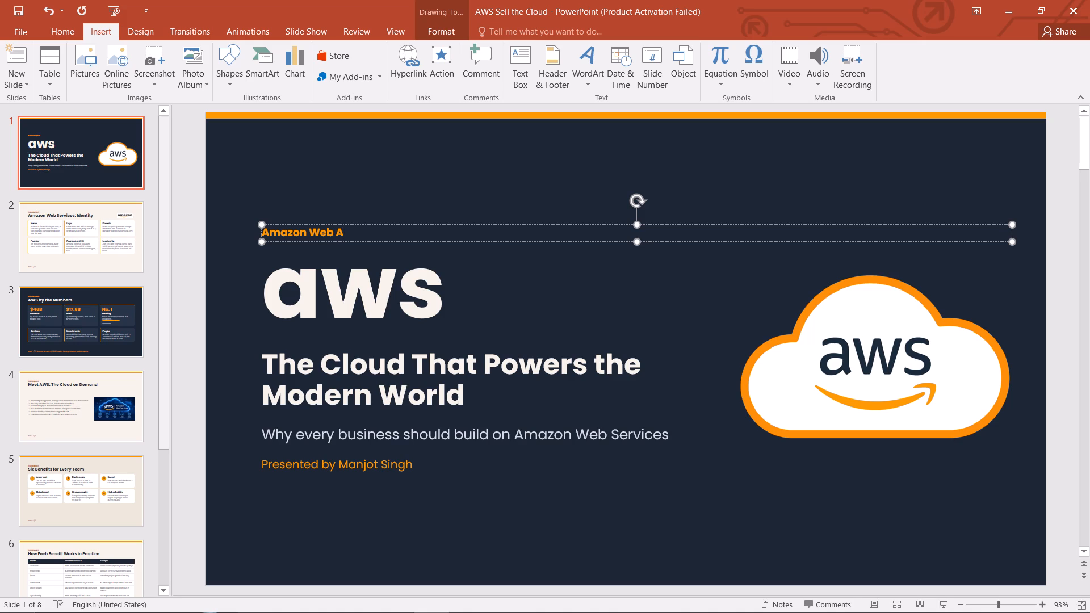
key(BackSpace)
key(shift+s)
text(erv)
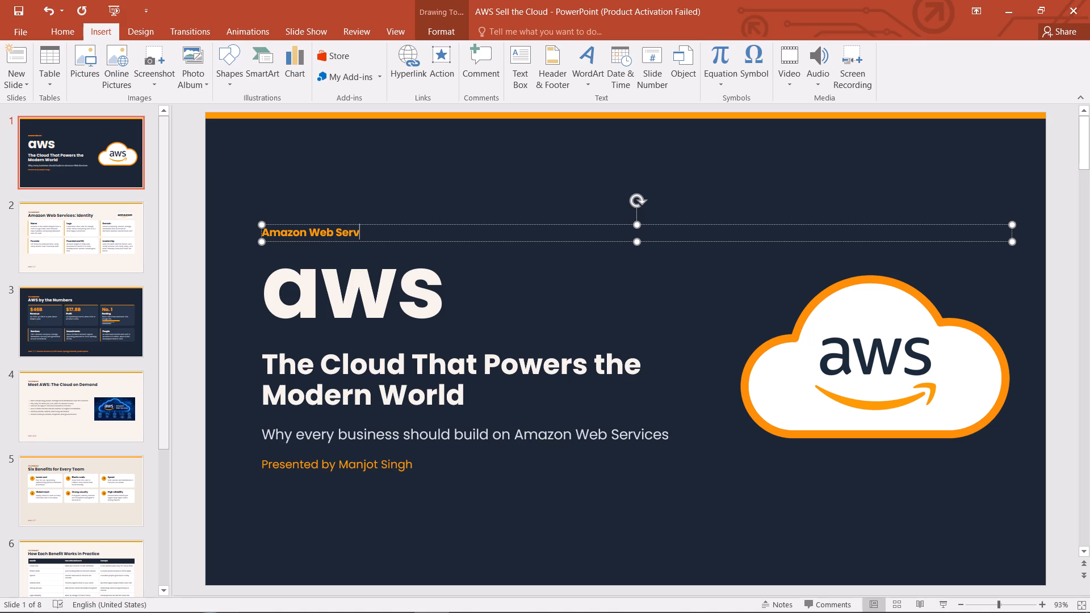
key(i)
text(ces)
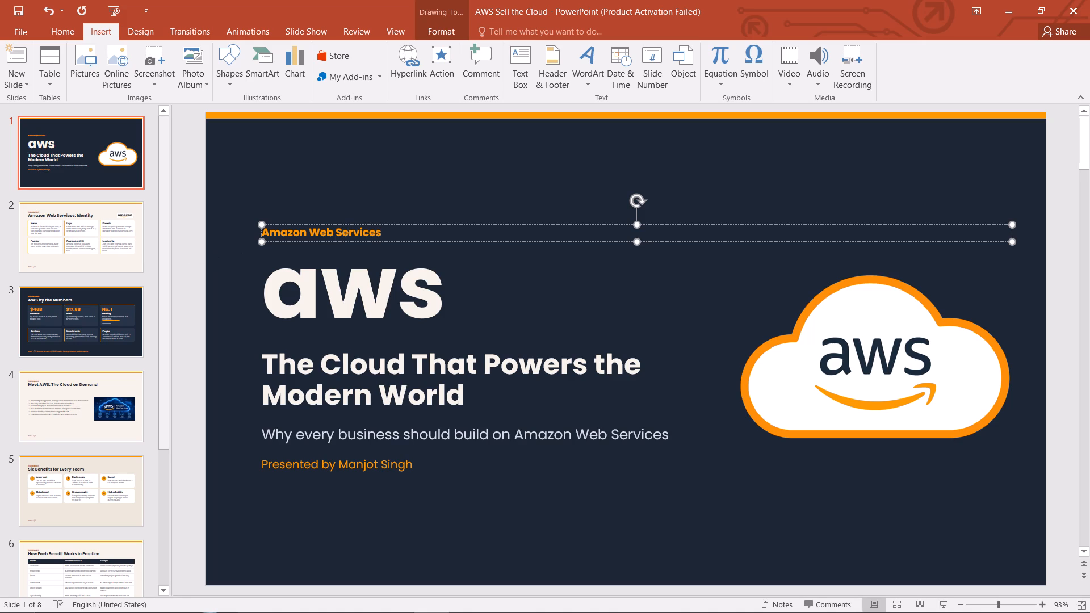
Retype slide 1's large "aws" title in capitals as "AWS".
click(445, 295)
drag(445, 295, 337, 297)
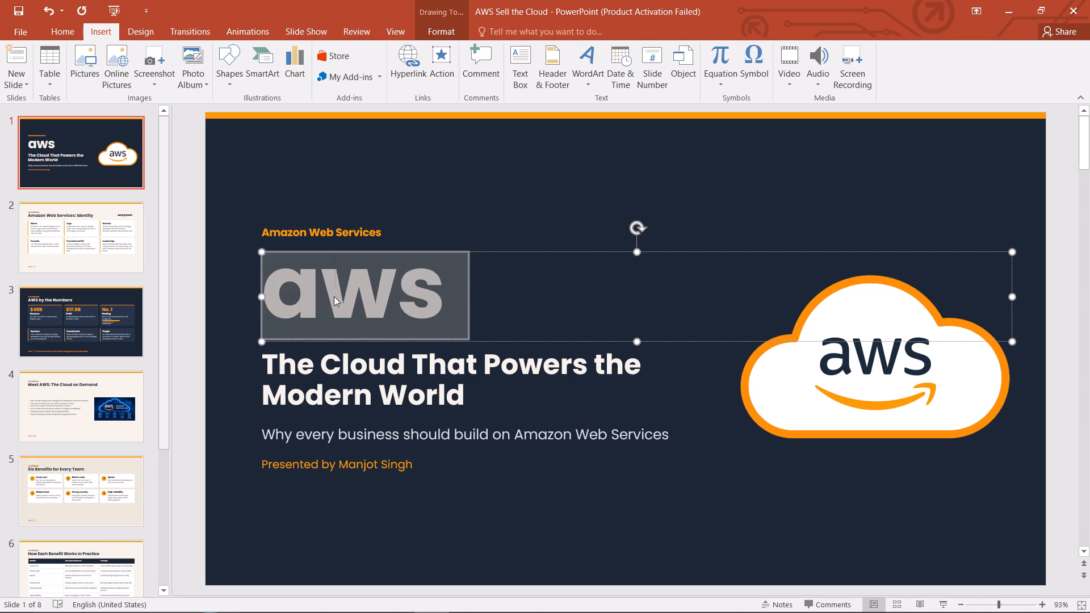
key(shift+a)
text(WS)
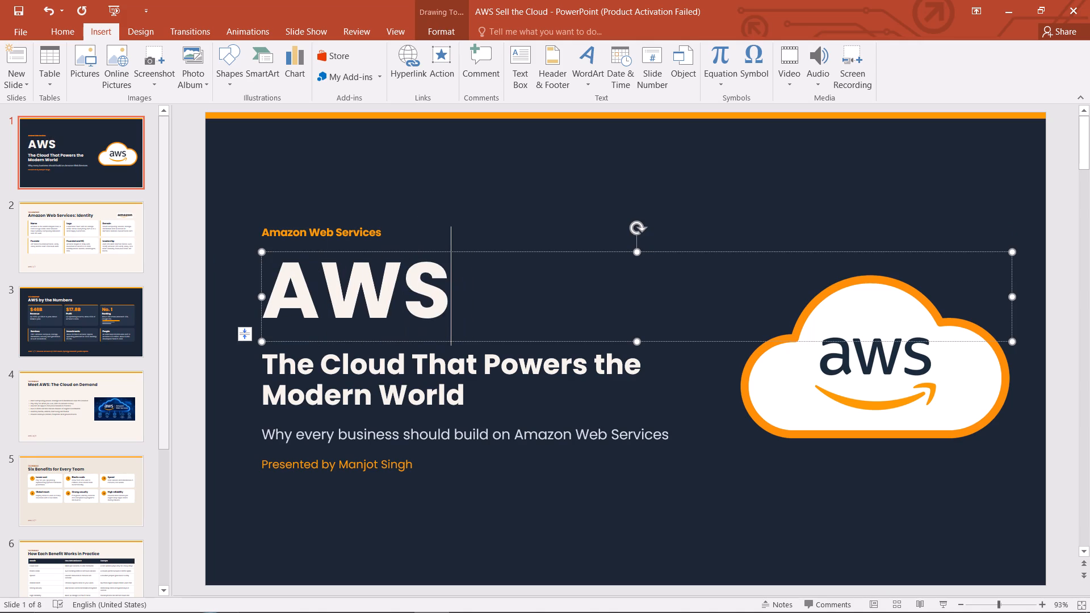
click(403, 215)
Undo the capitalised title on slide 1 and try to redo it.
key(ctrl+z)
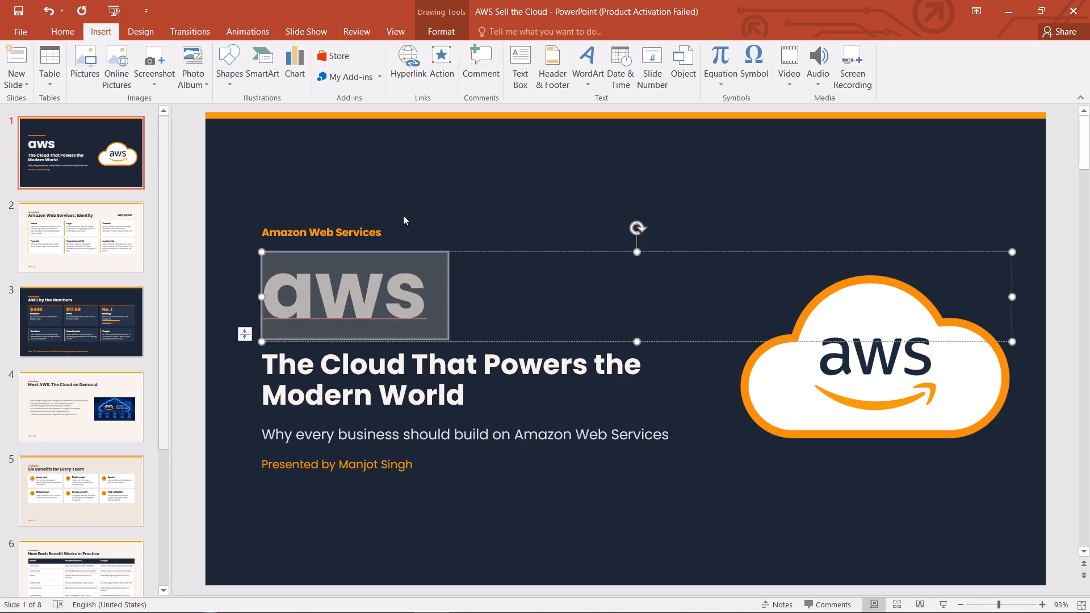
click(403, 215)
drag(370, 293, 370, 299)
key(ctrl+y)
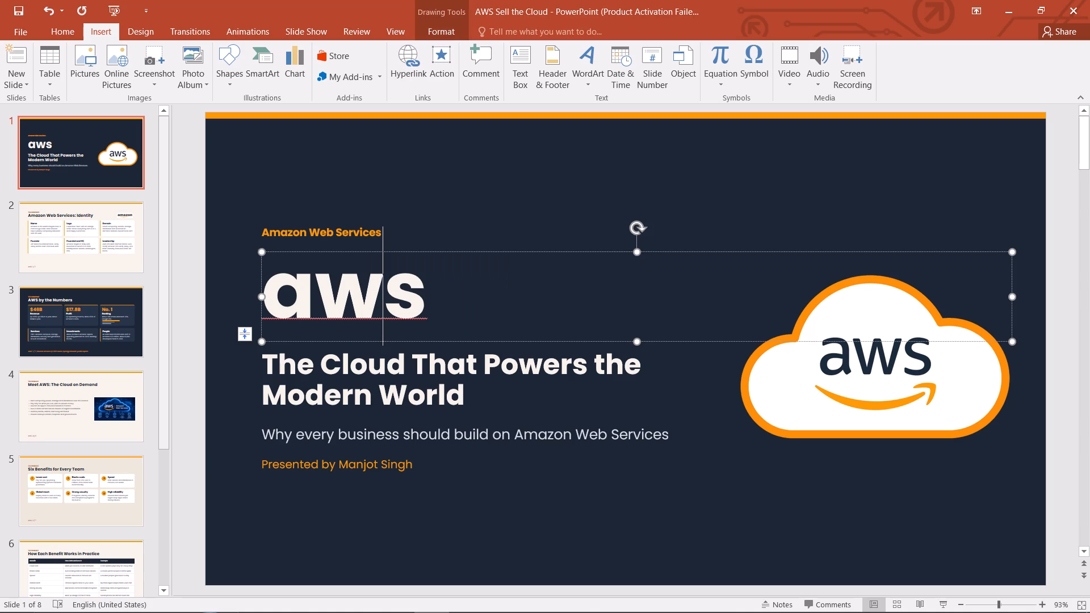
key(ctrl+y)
Replace slide 1's large "aws" title with "A.W.S".
drag(455, 300, 321, 294)
key(shift+a)
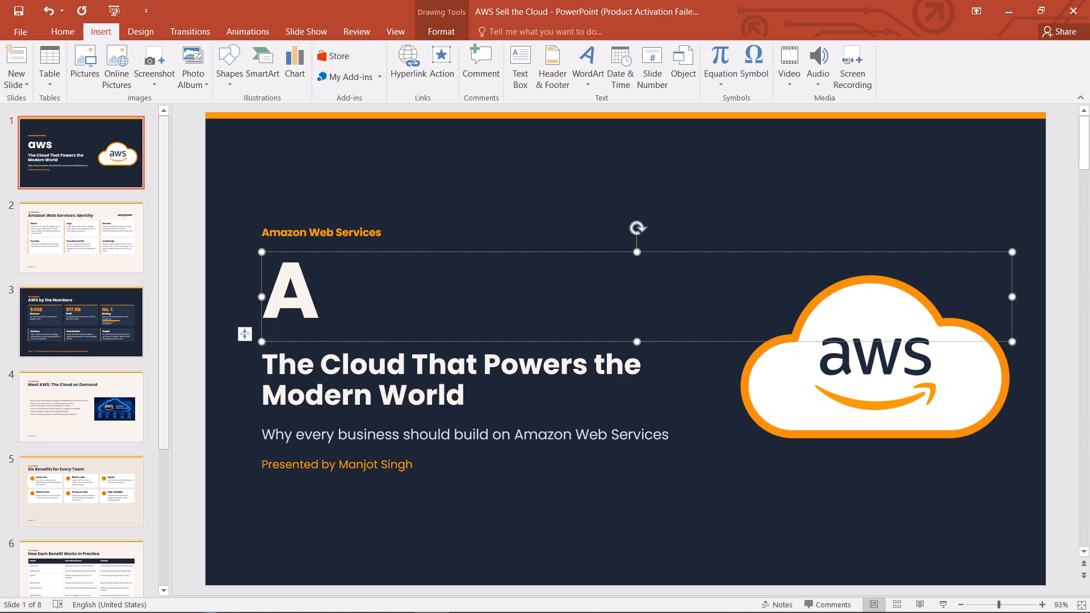
key(shift+greater)
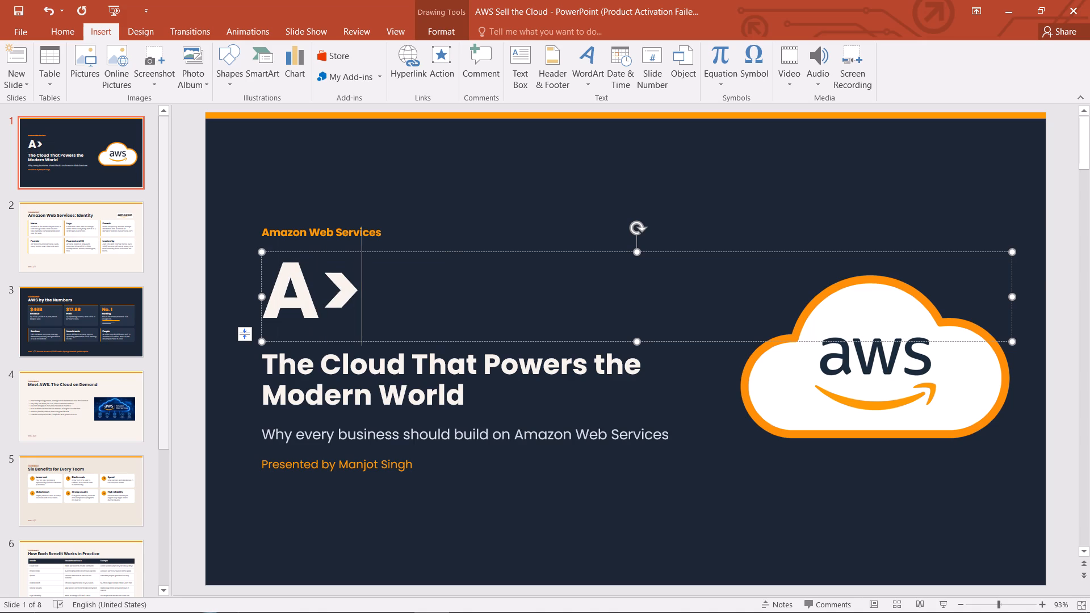
key(equal)
key(BackSpace)
key(BackSpace)
text(.W.S)
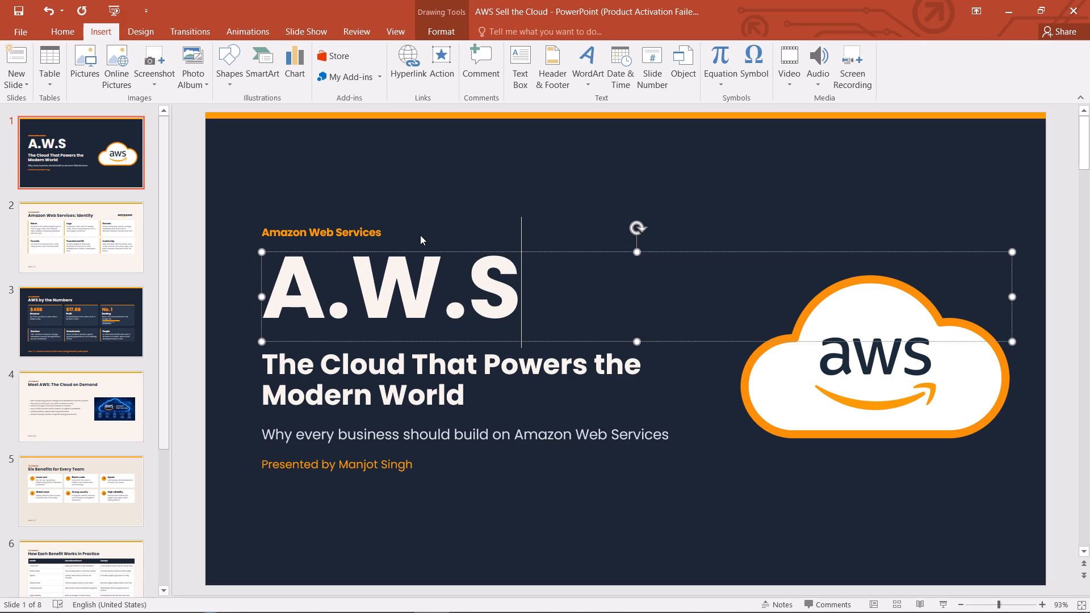
click(472, 213)
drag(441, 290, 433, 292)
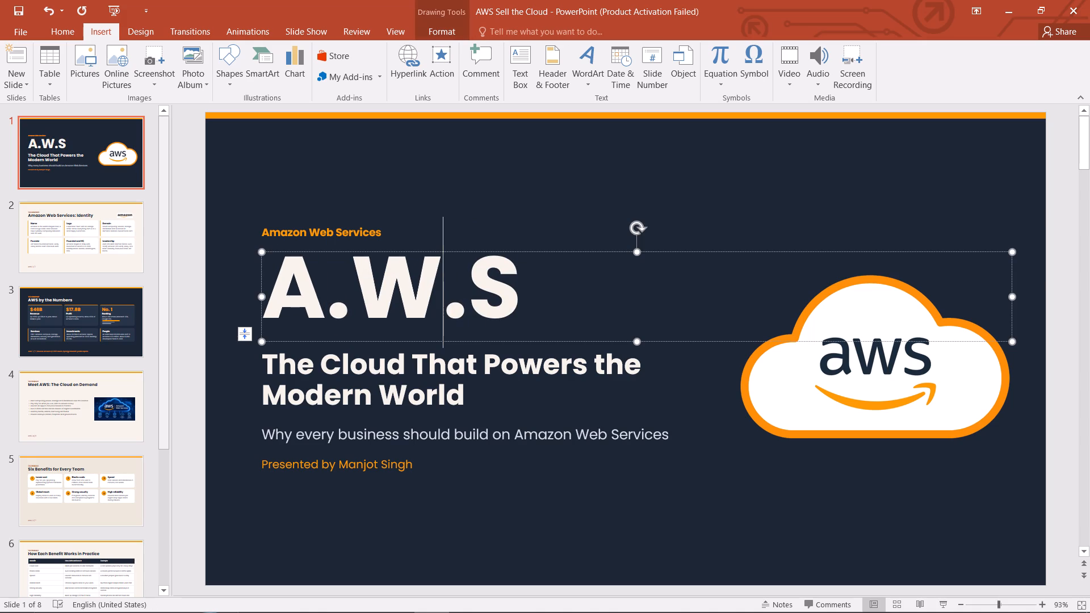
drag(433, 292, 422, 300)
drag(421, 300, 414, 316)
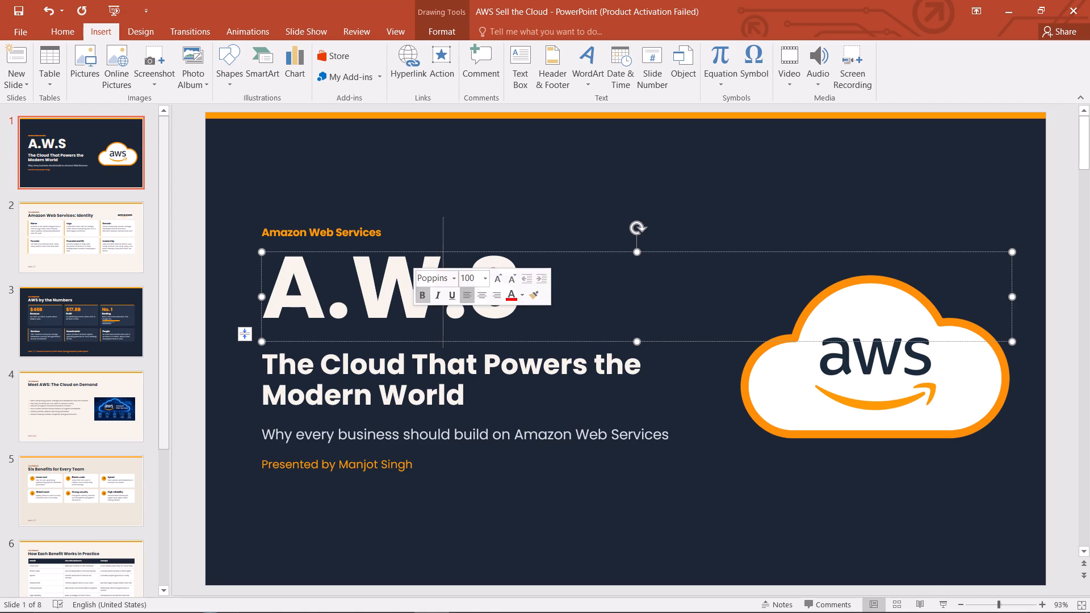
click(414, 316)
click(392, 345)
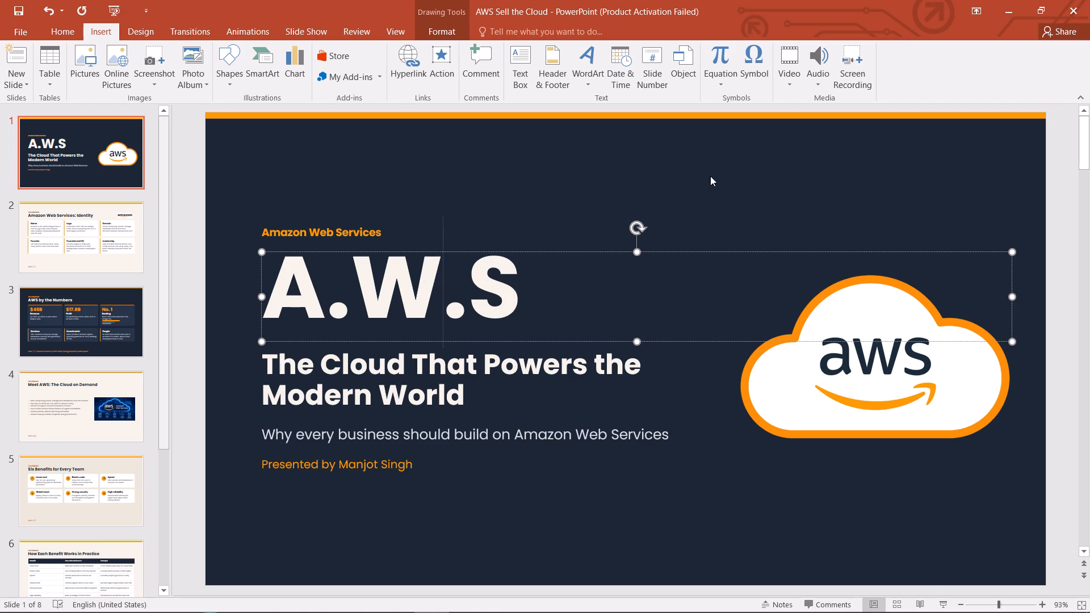
Move the AWS cloud logo on slide 1 slightly to the left and a touch lower beside the title text.
click(706, 190)
drag(978, 291, 969, 297)
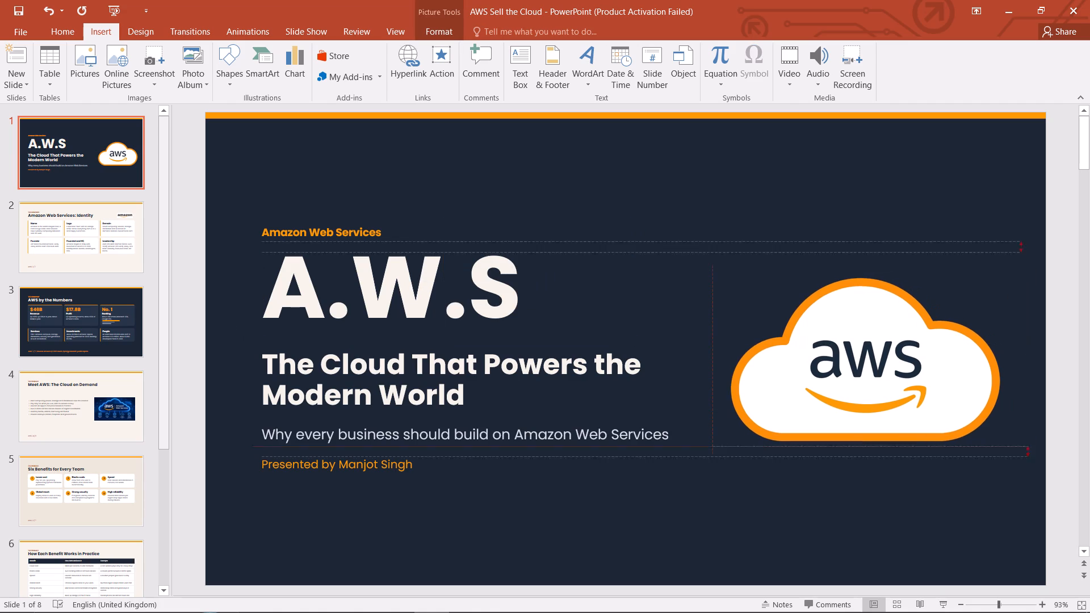
drag(969, 297, 972, 296)
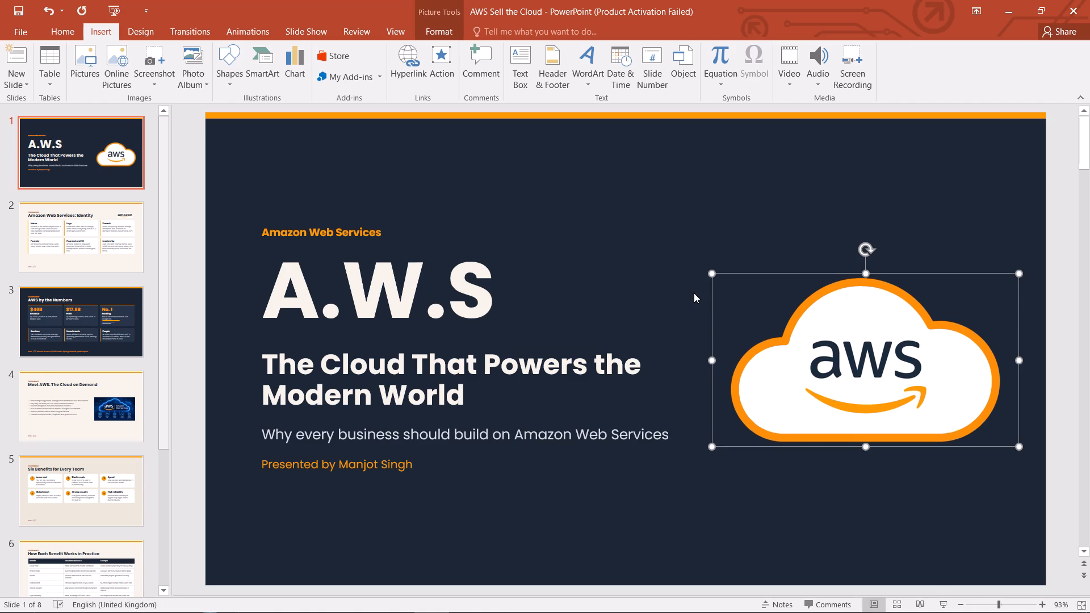
click(668, 294)
click(668, 294)
drag(598, 268, 584, 275)
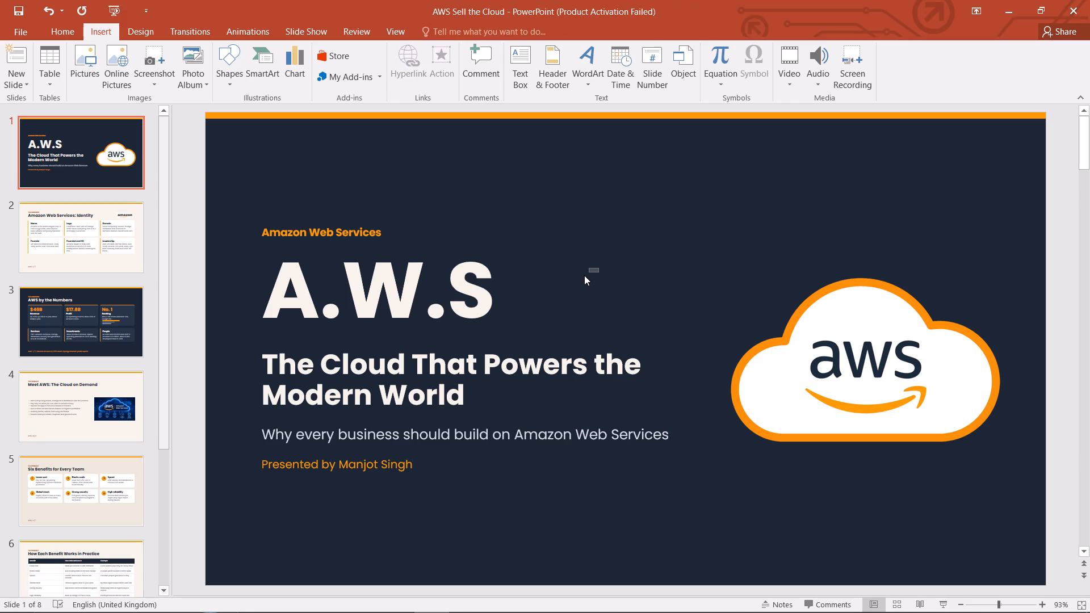
drag(584, 275, 581, 275)
Shrink the "A.W.S" title's text box on slide 1 in width and height so it fits closely around the text.
click(509, 280)
click(486, 287)
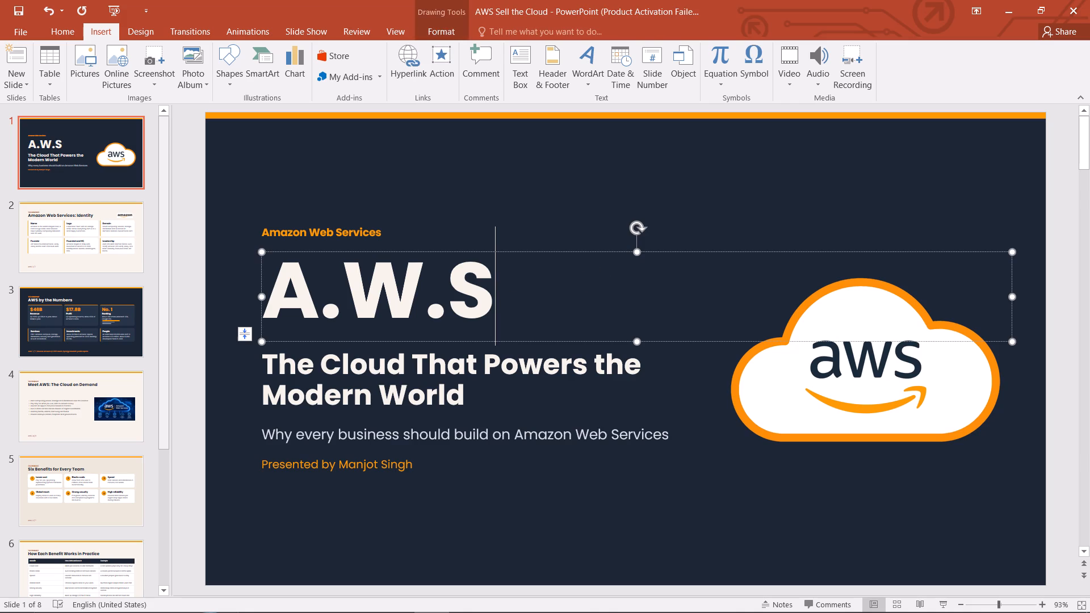
drag(1014, 299, 1014, 299)
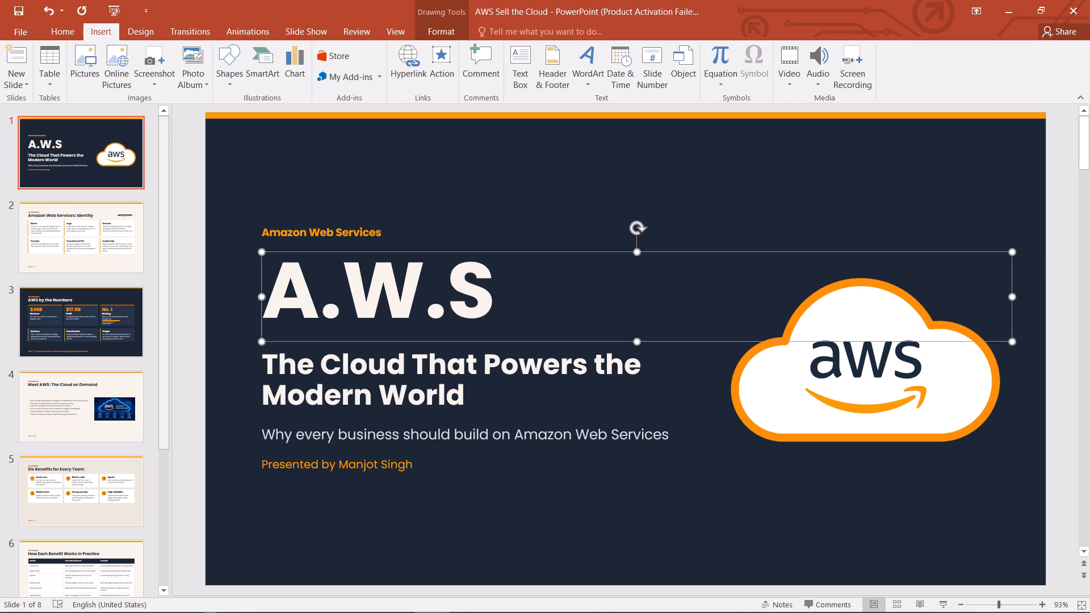
drag(1014, 299, 666, 282)
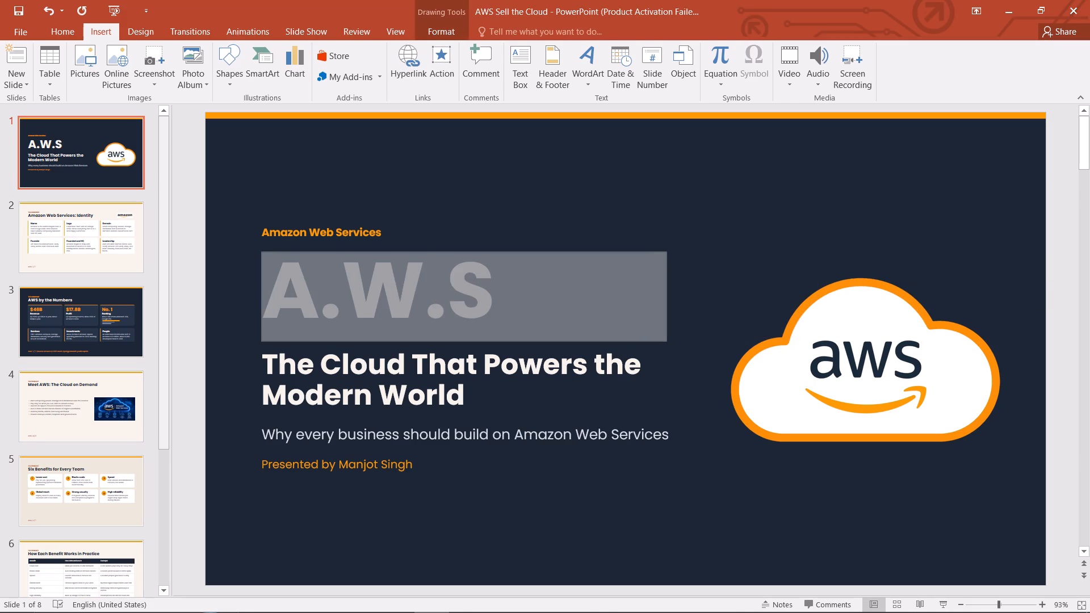
drag(666, 282, 582, 284)
drag(586, 343, 564, 341)
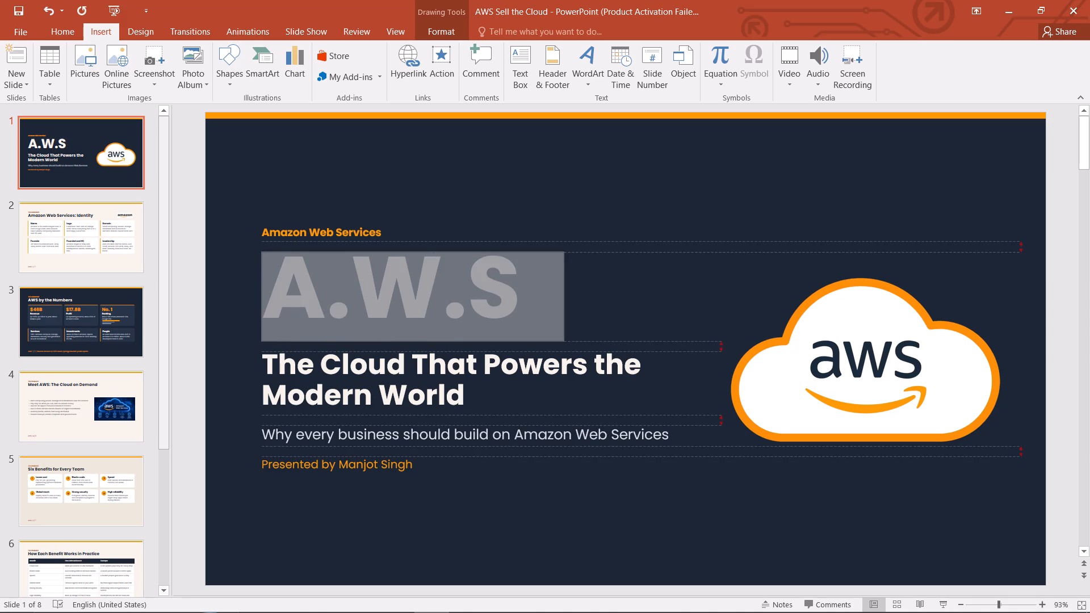
drag(564, 341, 543, 330)
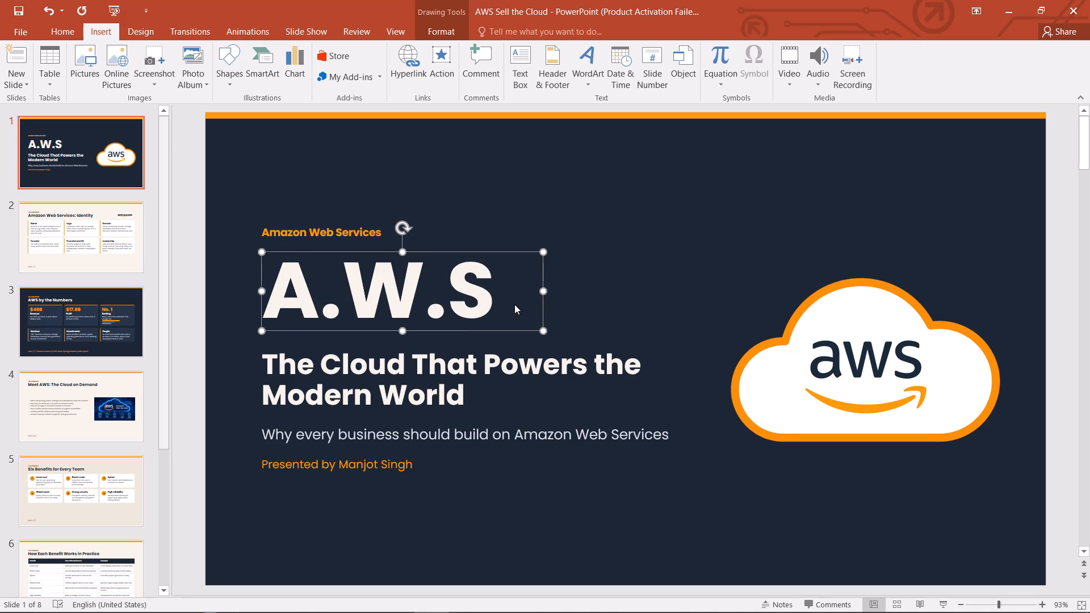
drag(514, 304, 512, 313)
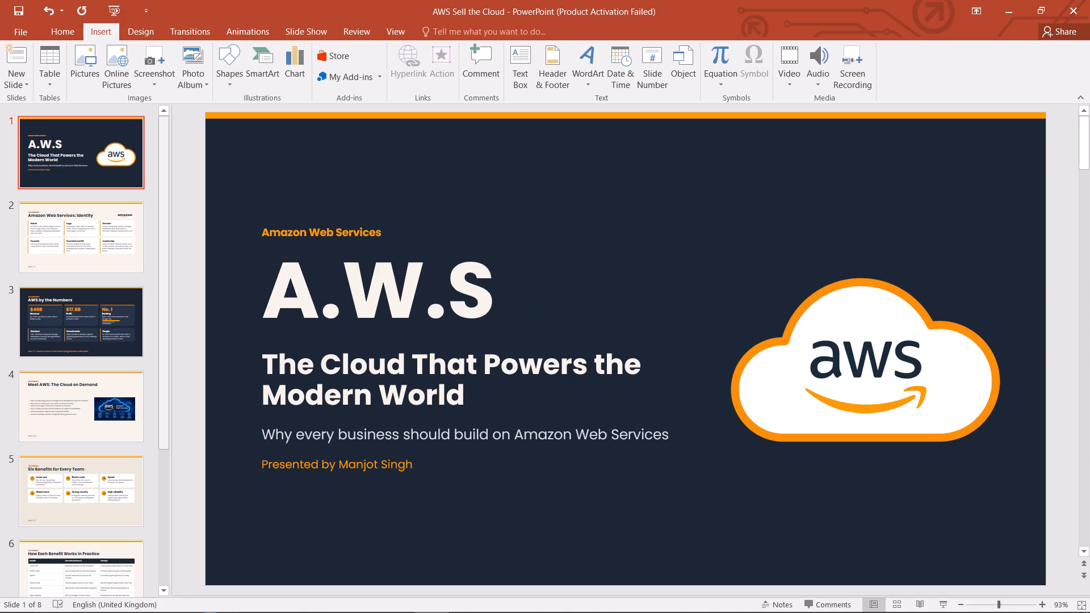
Resize the "Amazon Web Services" text box above slide 1's title to about 6.96" wide and 0.43" high.
click(354, 231)
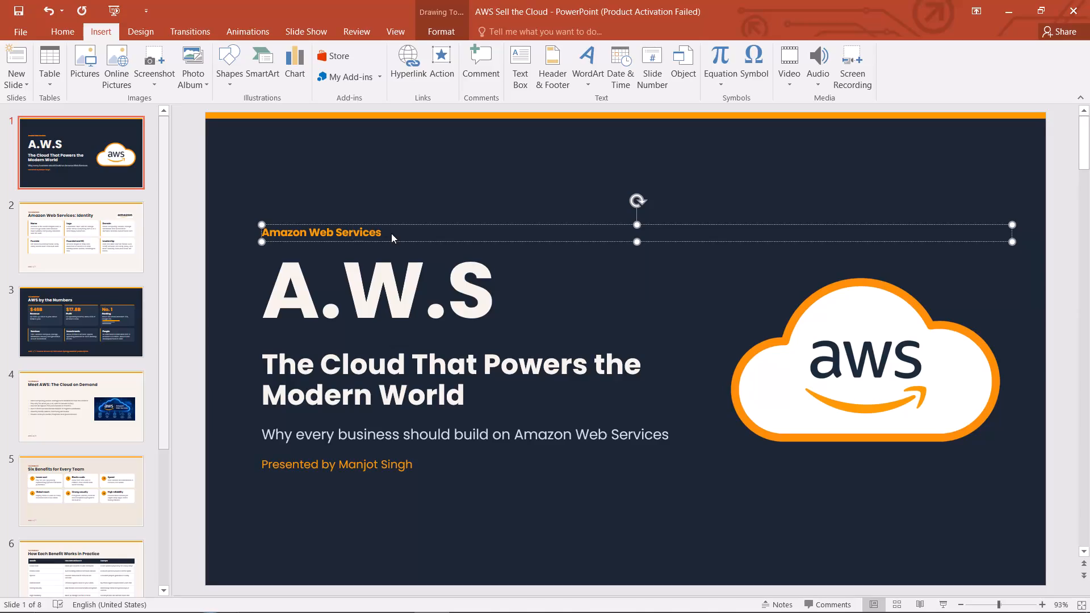
click(391, 233)
click(396, 229)
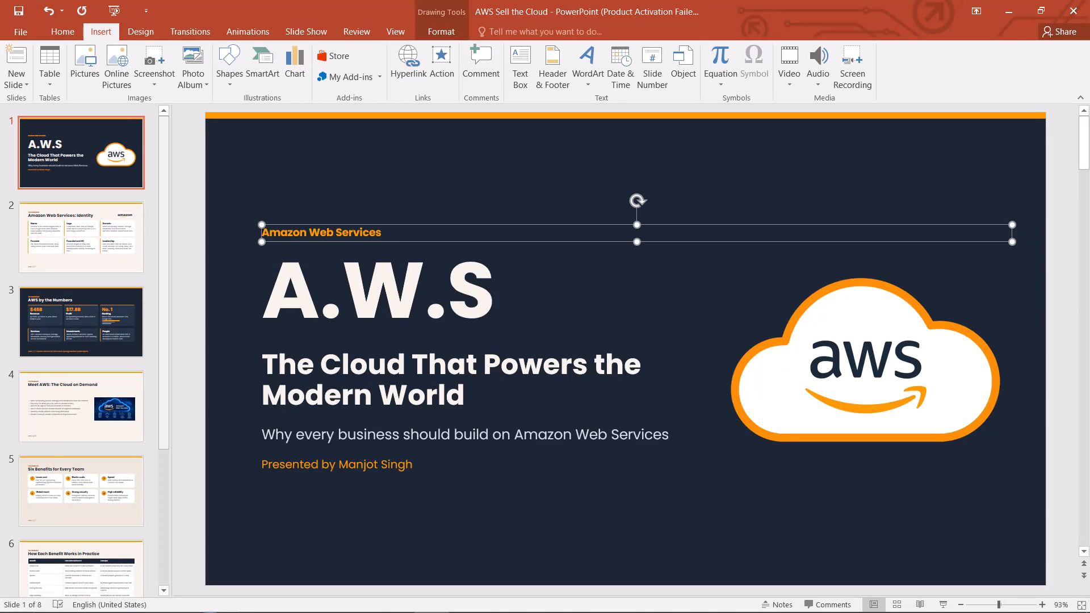
drag(396, 229, 411, 231)
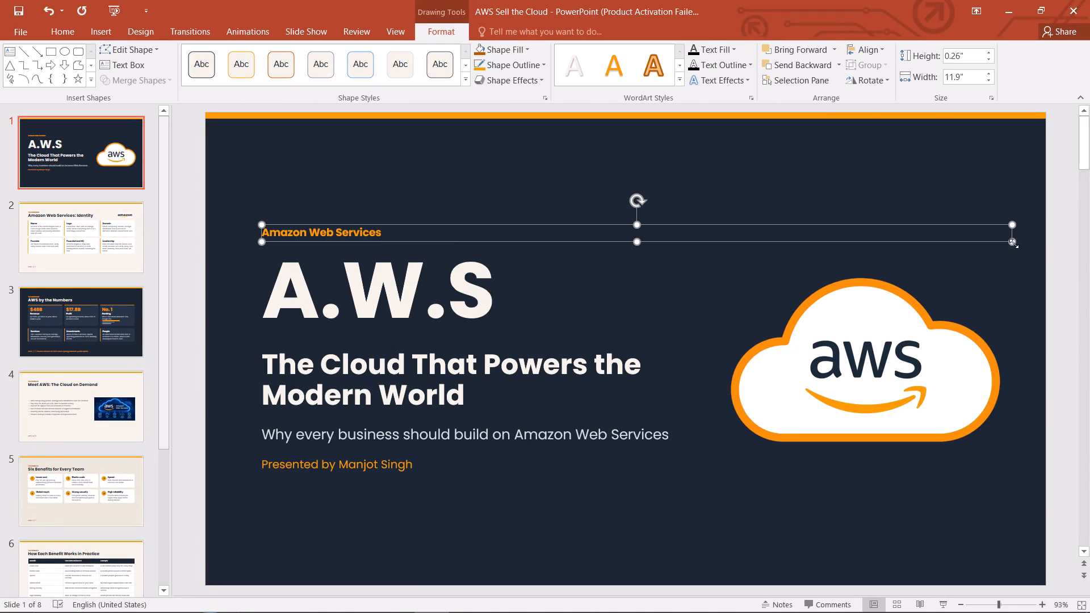
drag(1014, 237, 982, 241)
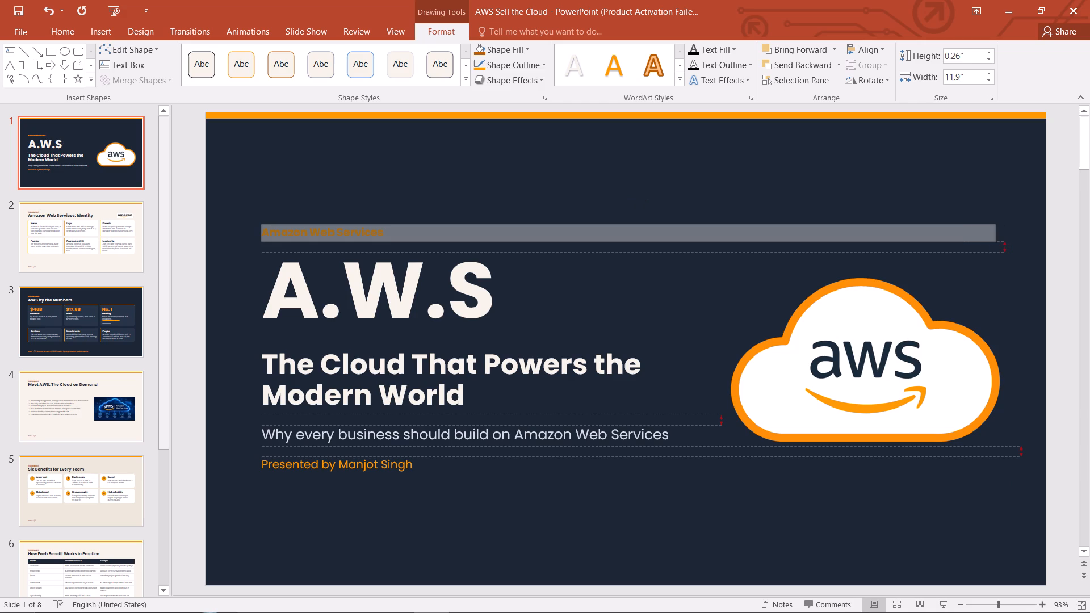
drag(982, 241, 764, 245)
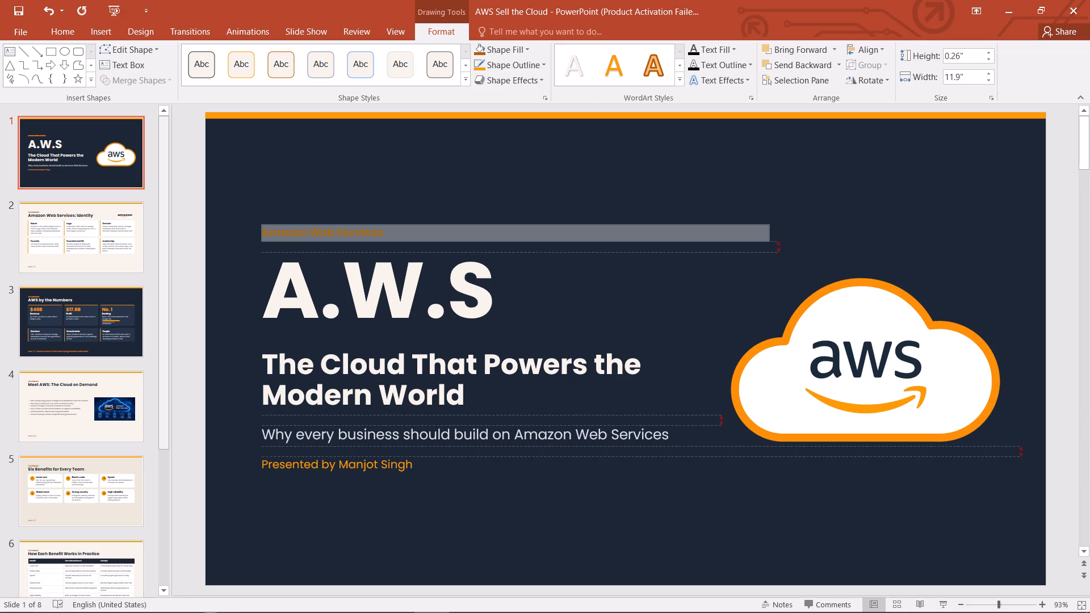
drag(764, 245, 700, 249)
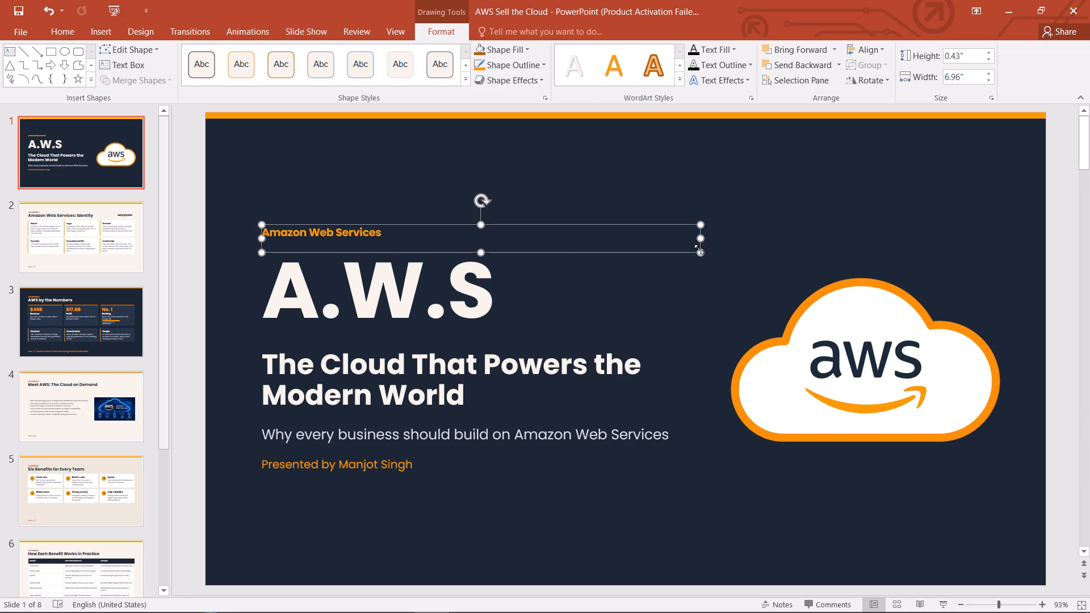
click(531, 244)
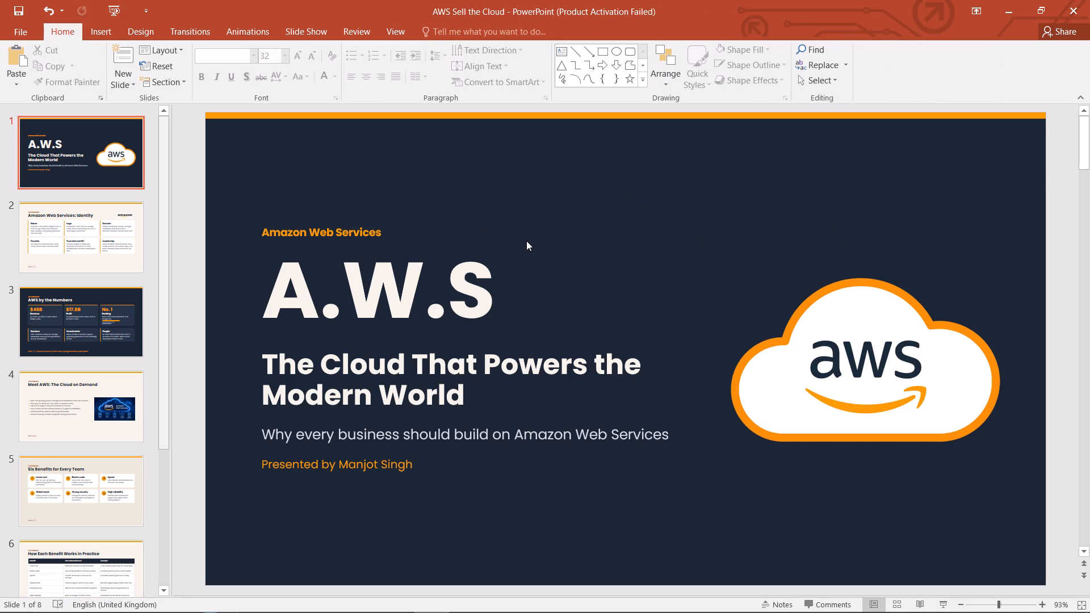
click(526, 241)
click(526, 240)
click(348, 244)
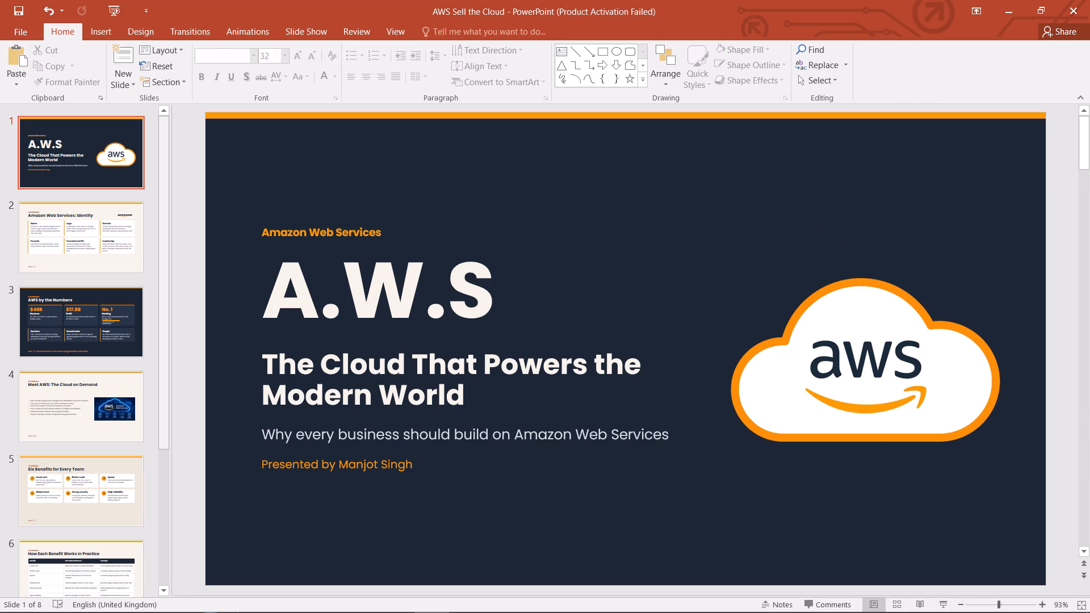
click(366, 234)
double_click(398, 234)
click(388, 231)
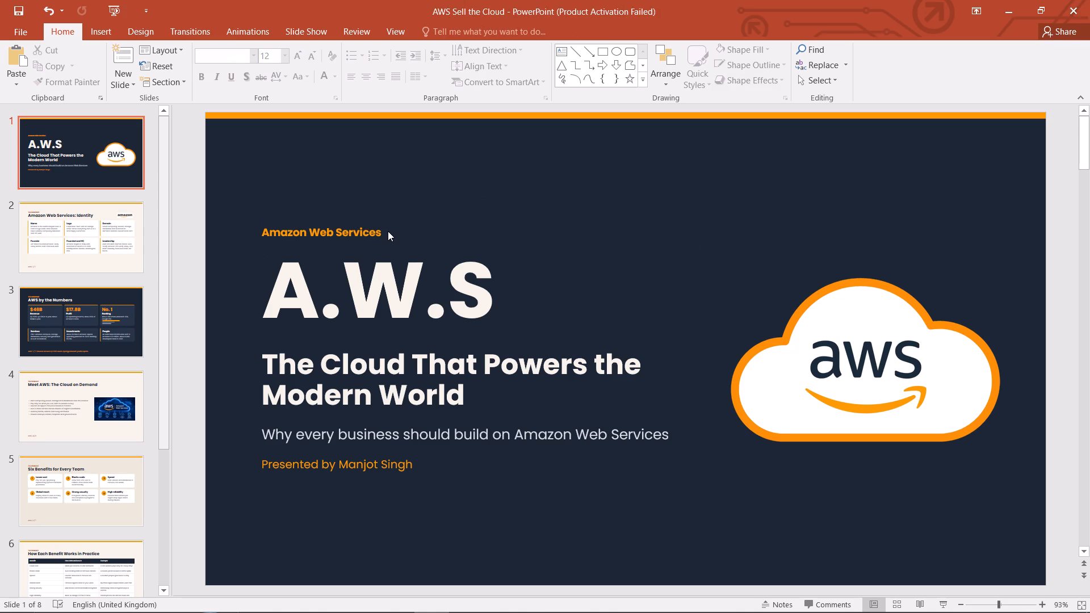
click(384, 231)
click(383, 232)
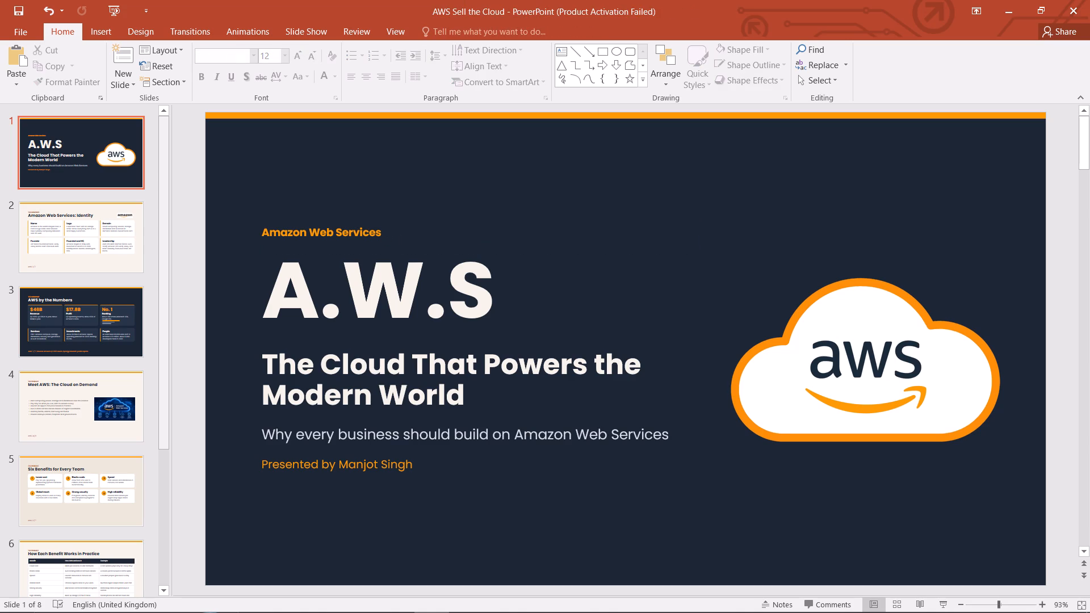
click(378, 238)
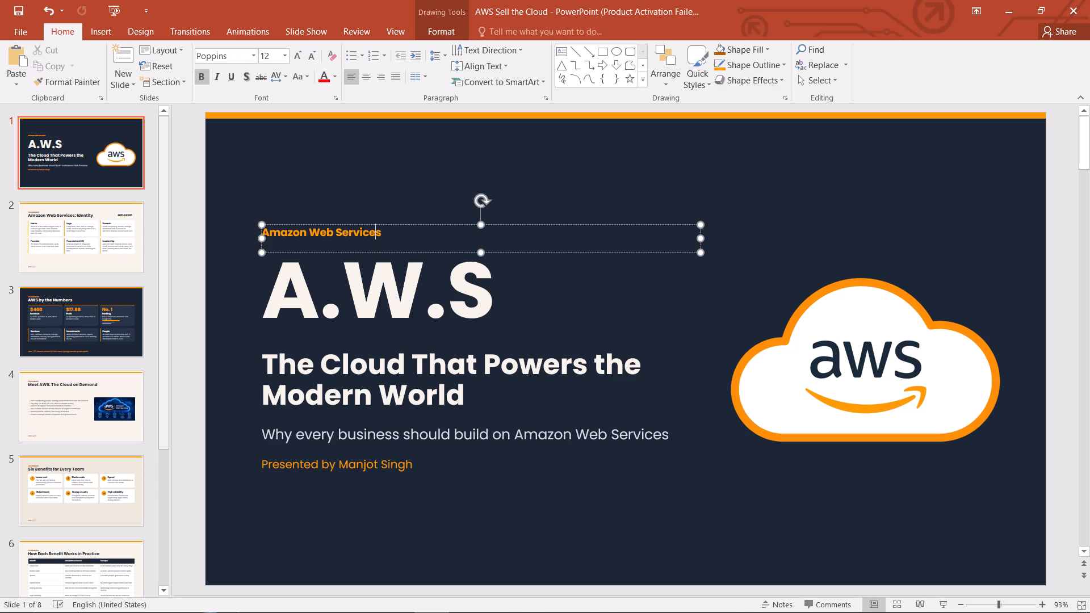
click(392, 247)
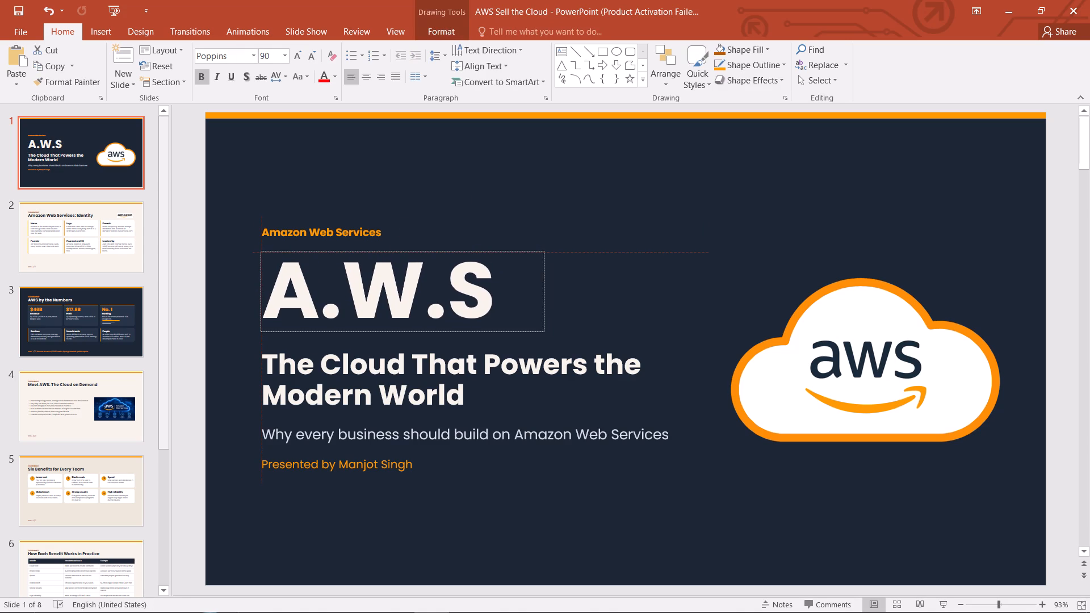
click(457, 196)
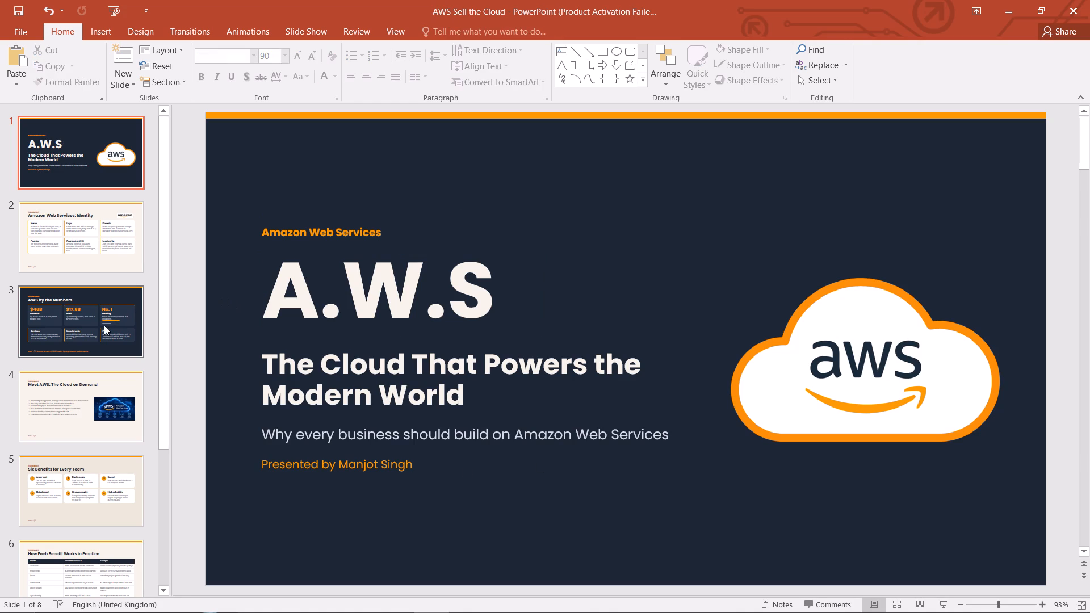
In slide 2's Logo card, change the quoted word "aws" to "amazon".
click(114, 251)
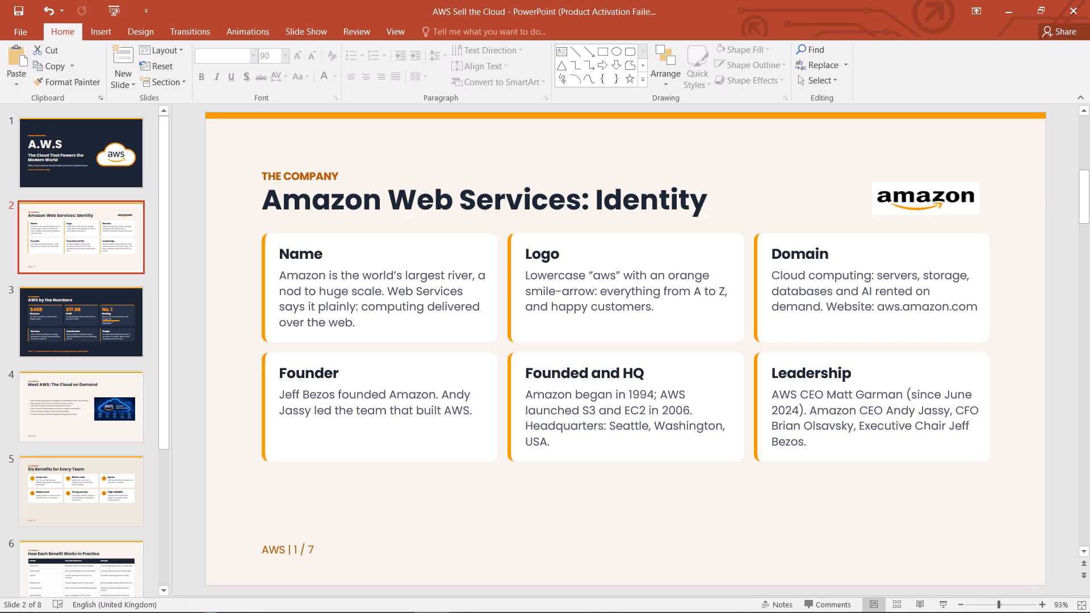
click(615, 277)
key(BackSpace)
key(BackSpace)
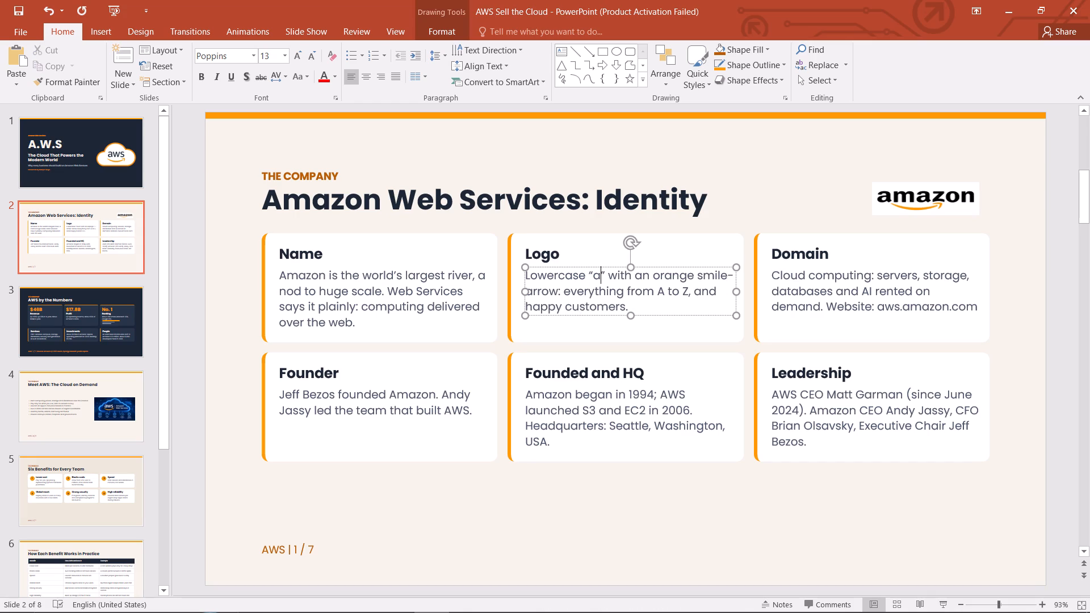
text(mazon)
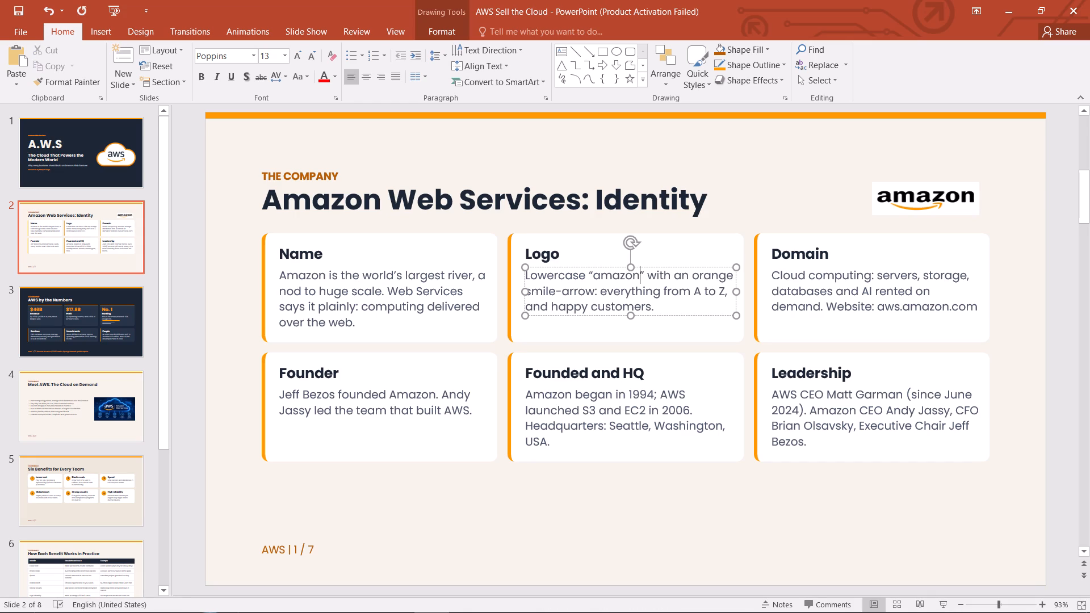
click(750, 201)
click(825, 122)
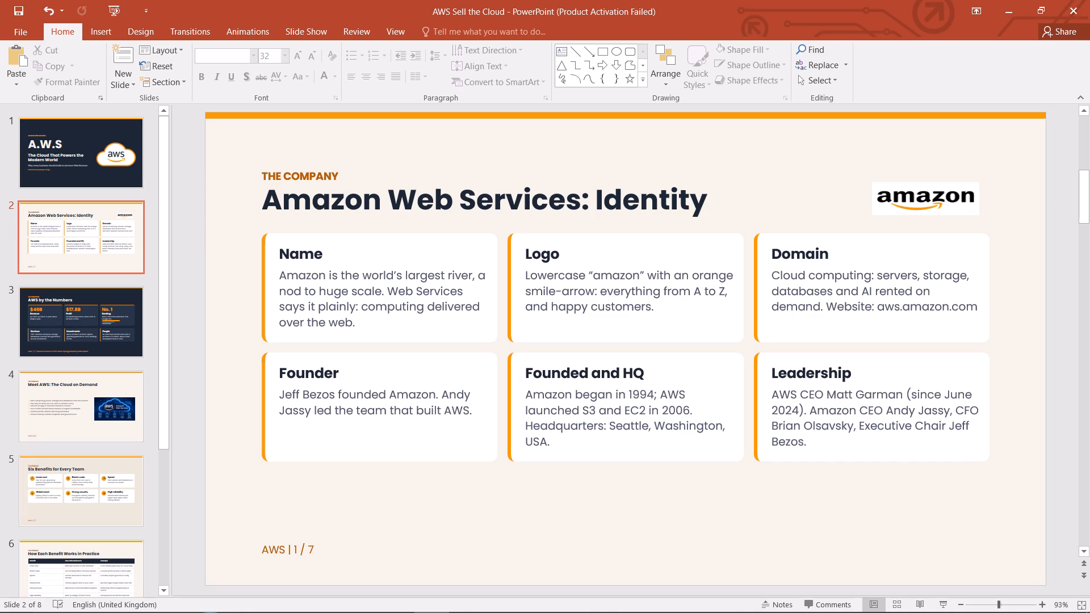
Go to slide 3, "AWS by the Numbers", and review its content.
key(Right)
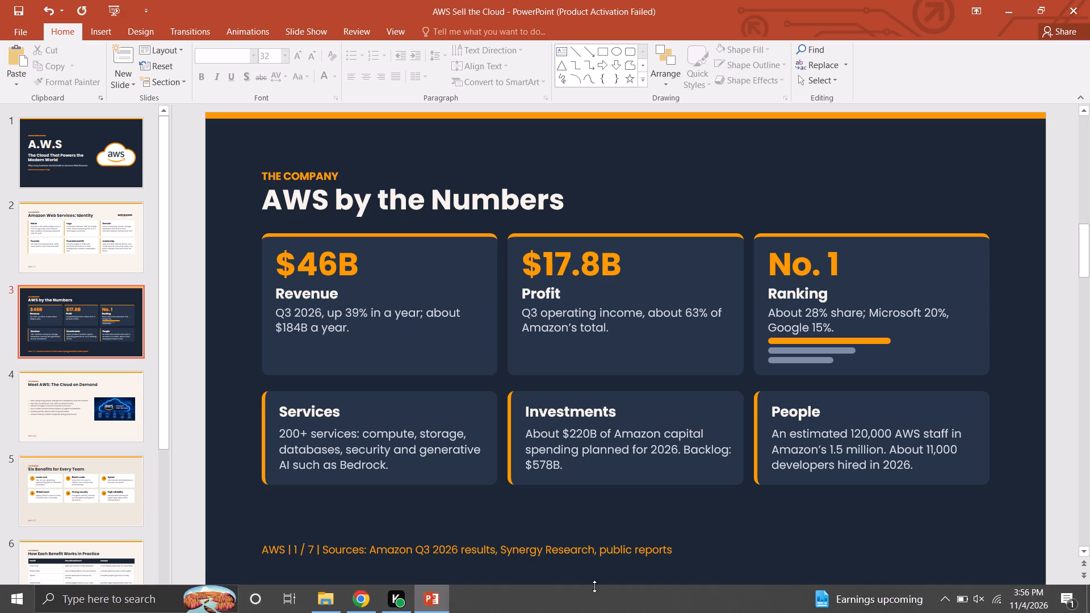
click(354, 612)
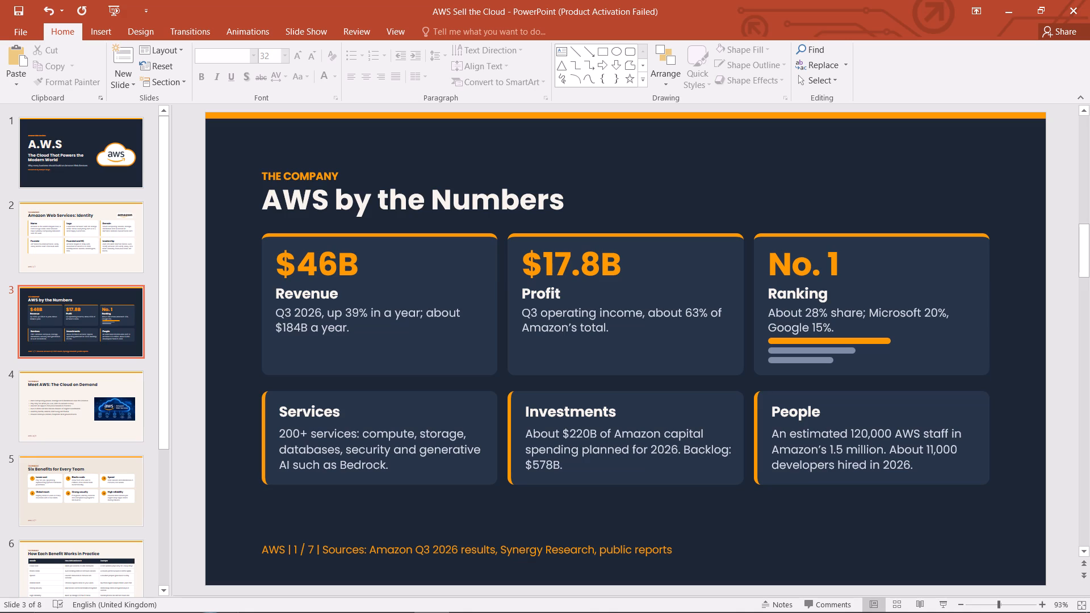
key(Right)
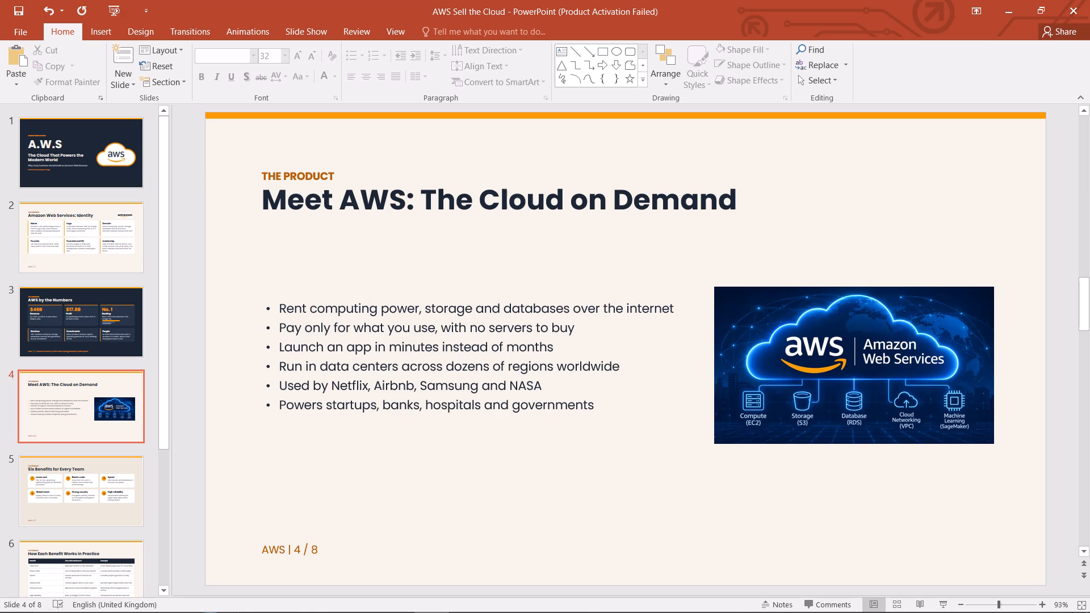
click(484, 329)
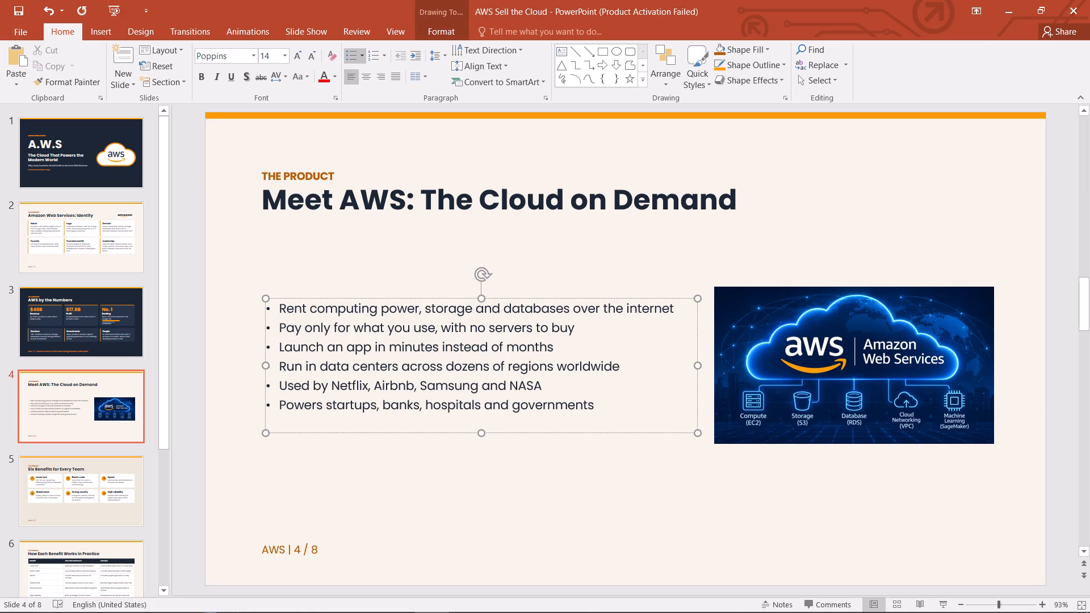
key(space)
text(need)
key(space)
text(to buy)
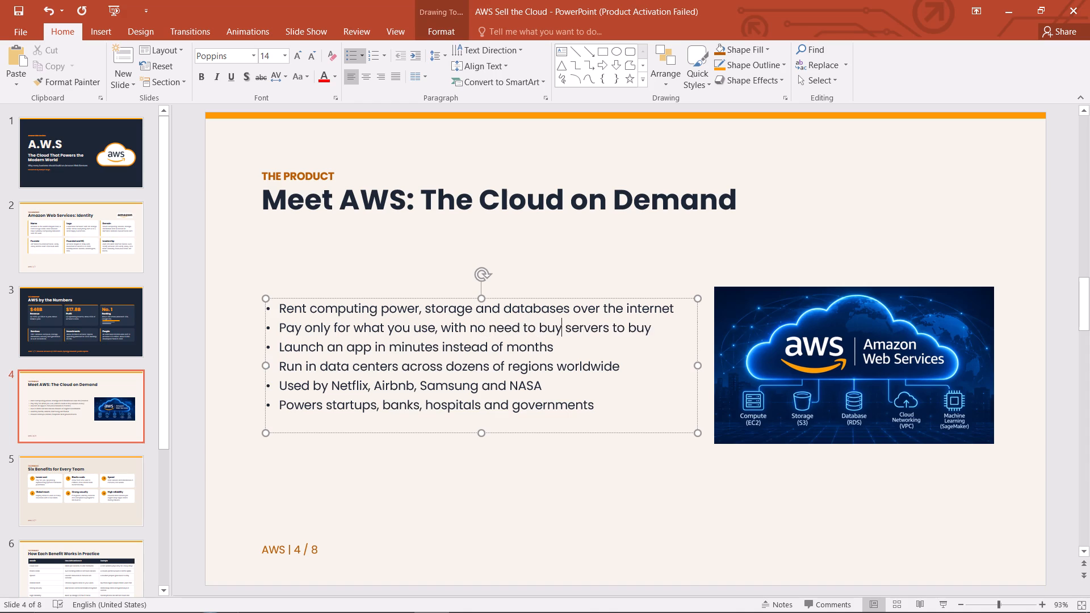
key(Right)
key(Right)
key(Right)
key(Right)
key(Right)
key(Right)
key(Right)
key(Right)
key(Right)
key(Right)
key(Right)
key(Right)
key(Right)
key(Right)
key(Right)
key(BackSpace)
key(BackSpace)
key(BackSpace)
key(BackSpace)
key(BackSpace)
key(BackSpace)
key(BackSpace)
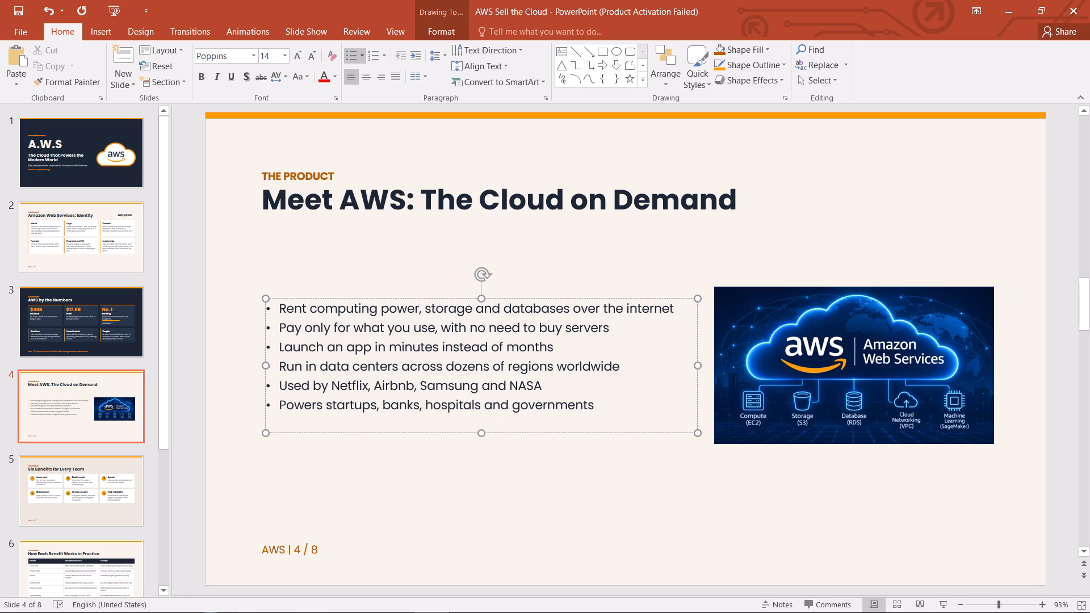
click(540, 473)
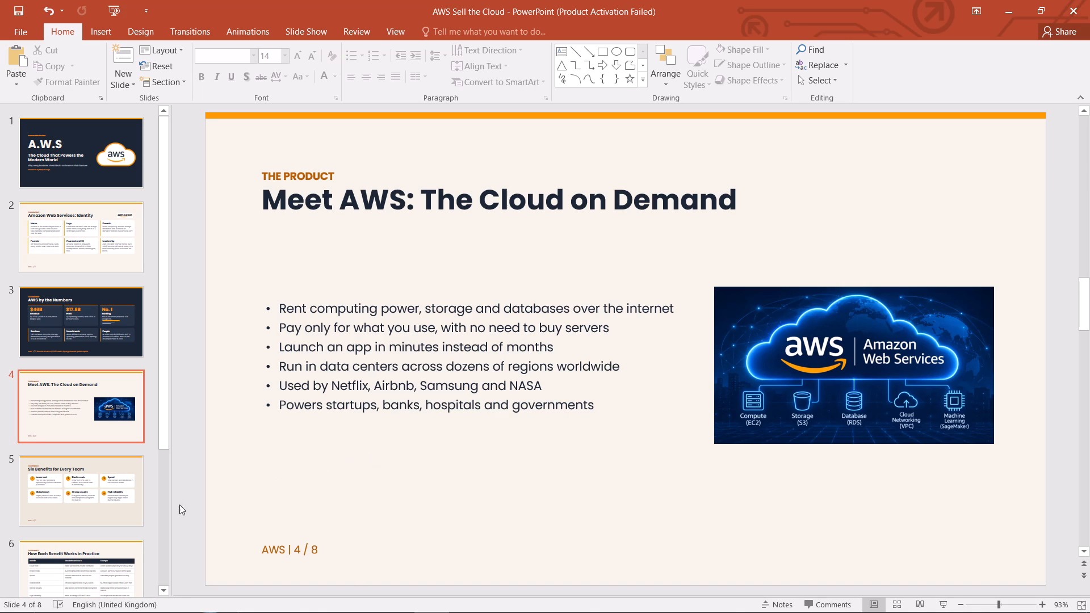
Review the content of slides 5 to 8, from "Six Benefits for Every Team" to "Why Your Team Should Choose AWS".
click(111, 506)
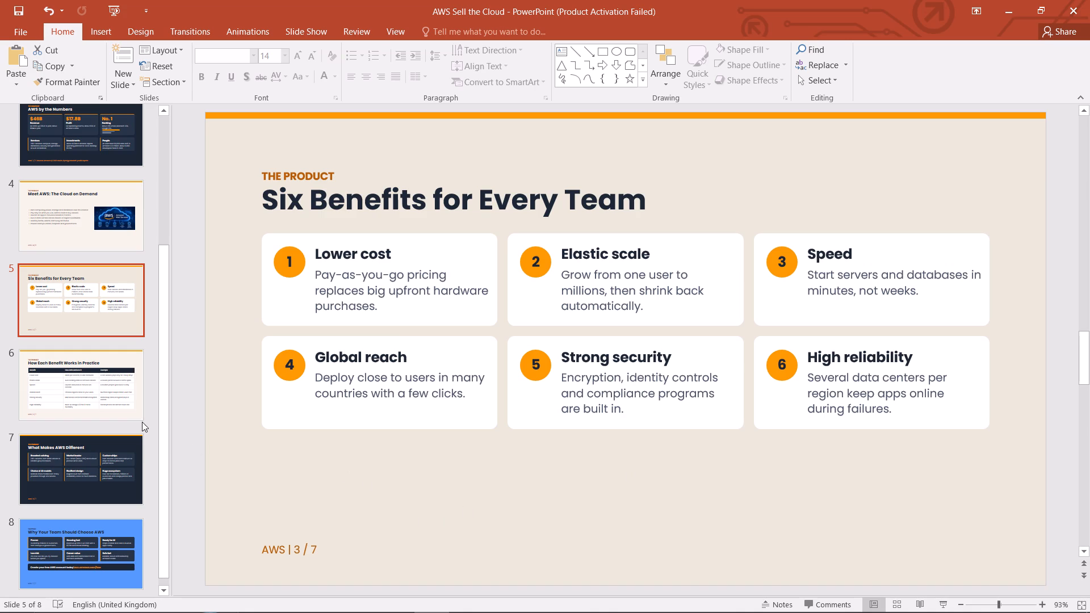
click(120, 406)
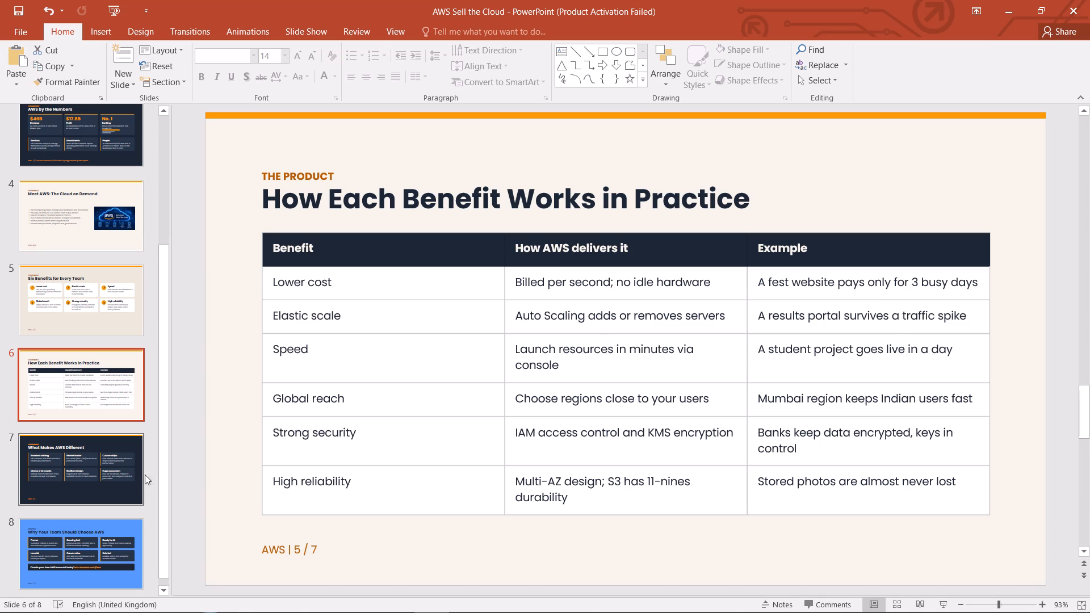
click(76, 485)
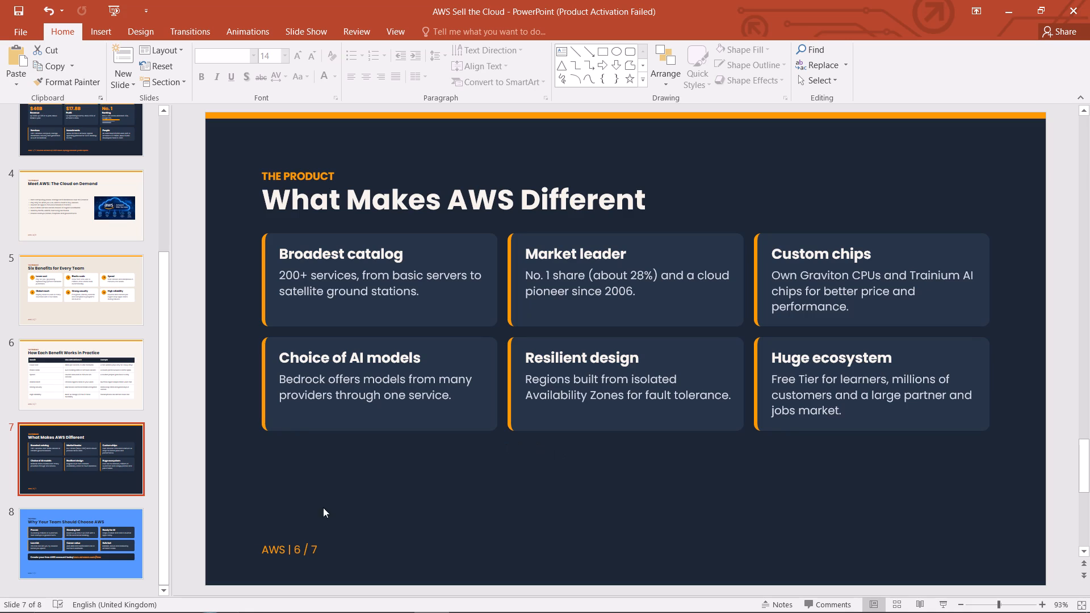
click(95, 559)
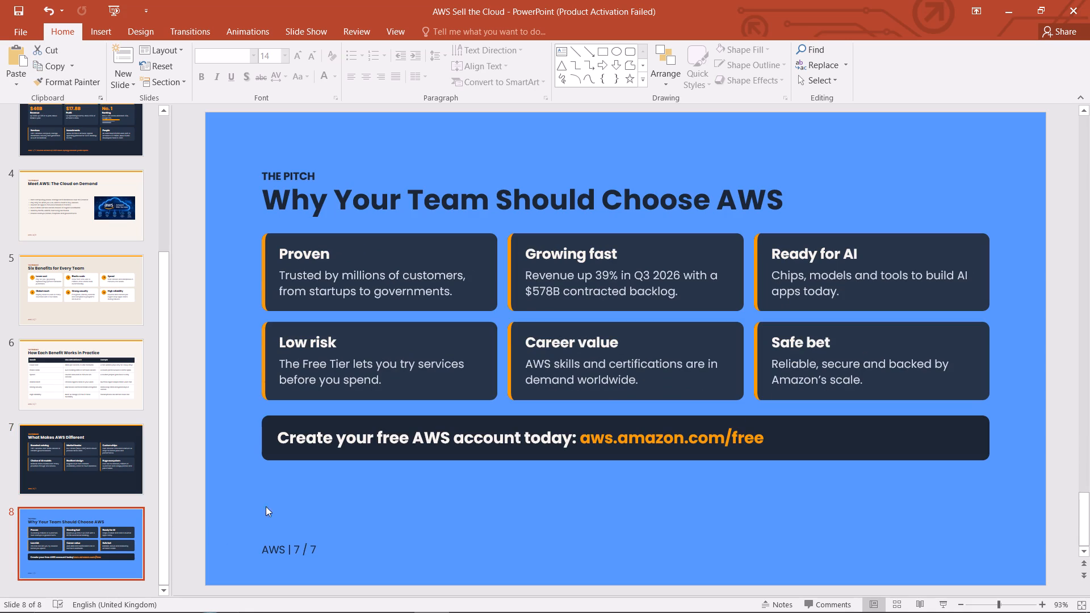
click(380, 503)
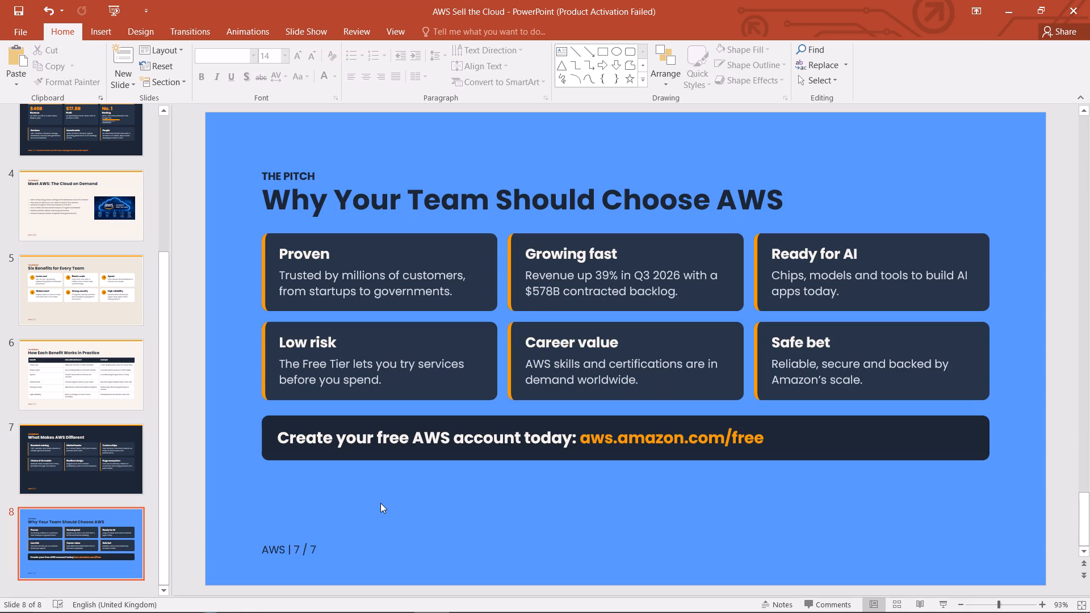
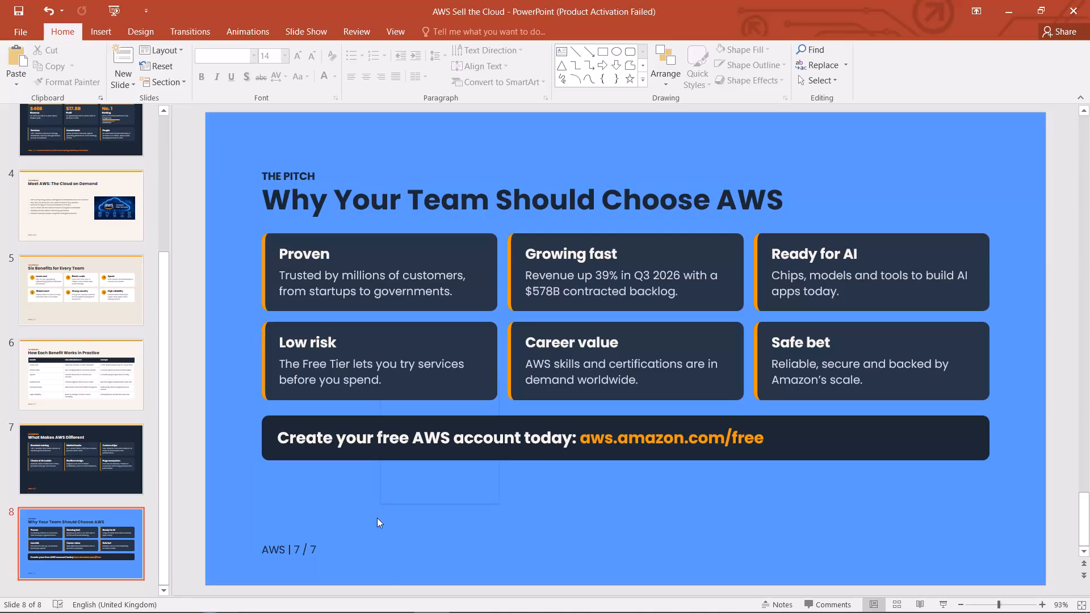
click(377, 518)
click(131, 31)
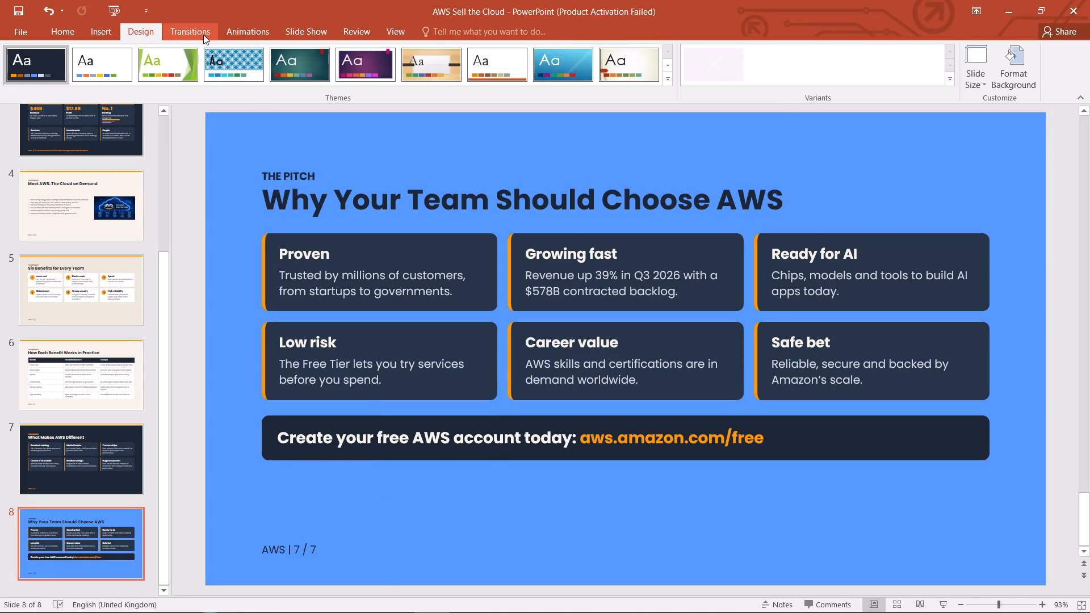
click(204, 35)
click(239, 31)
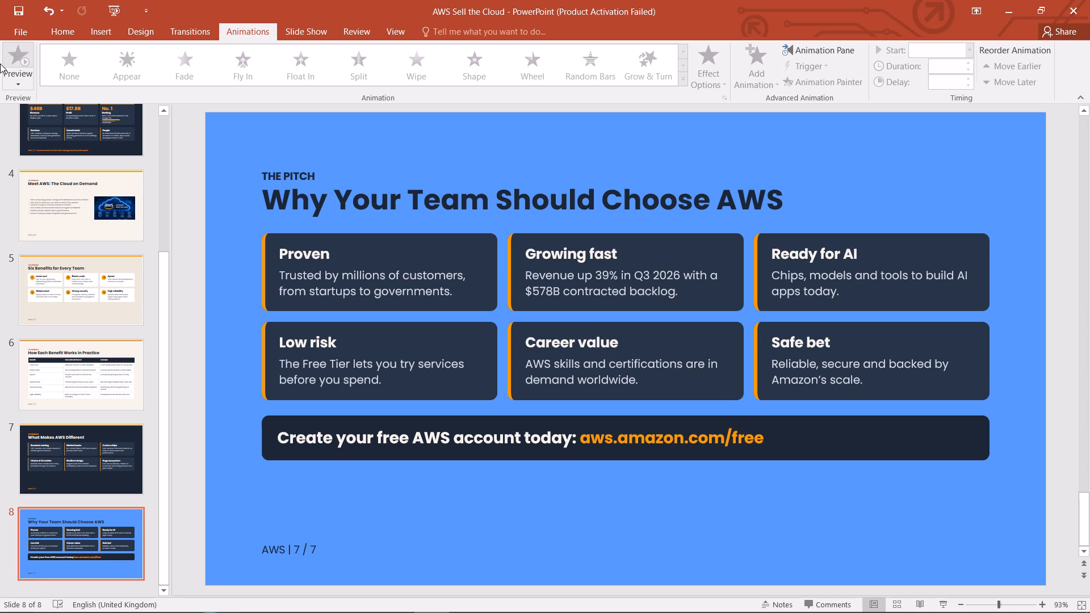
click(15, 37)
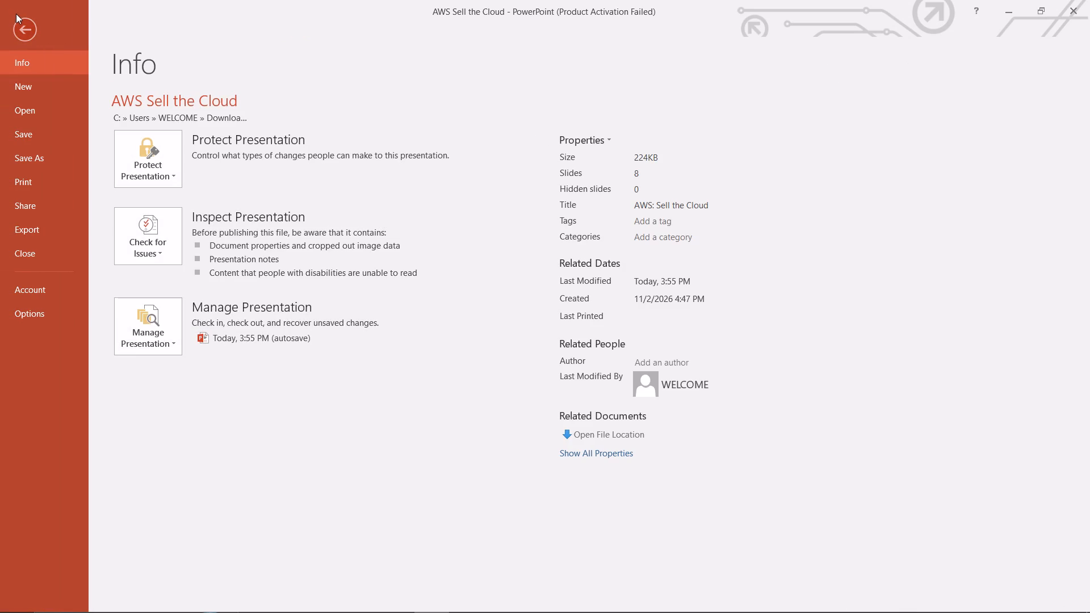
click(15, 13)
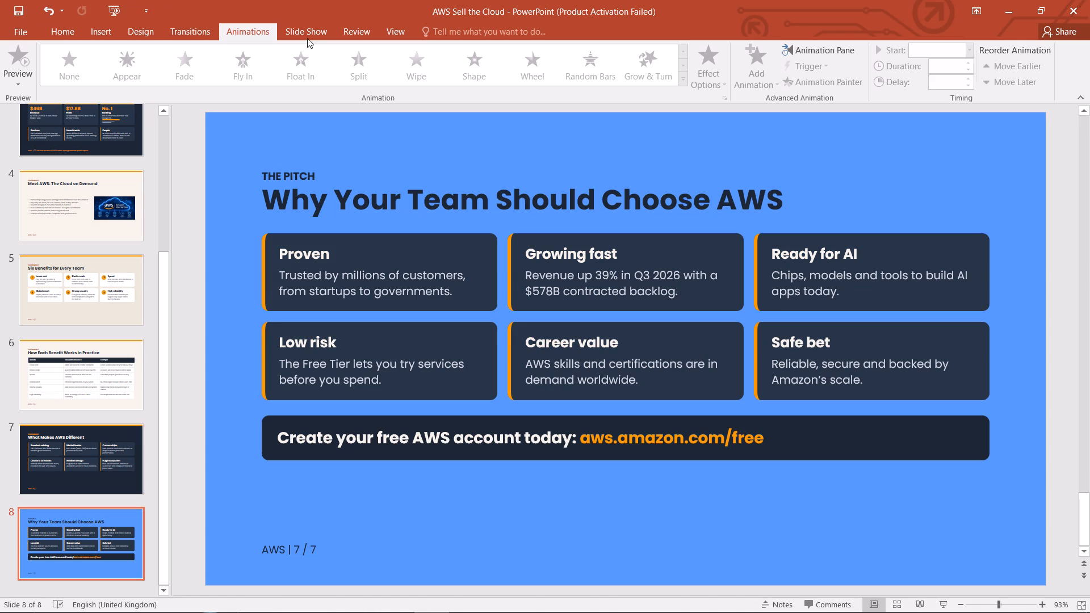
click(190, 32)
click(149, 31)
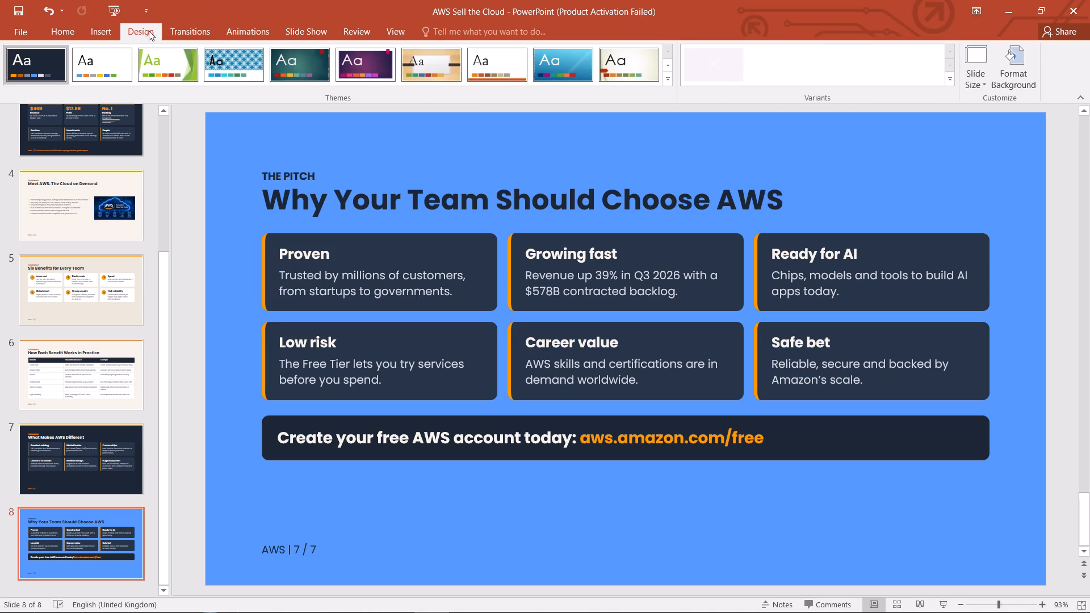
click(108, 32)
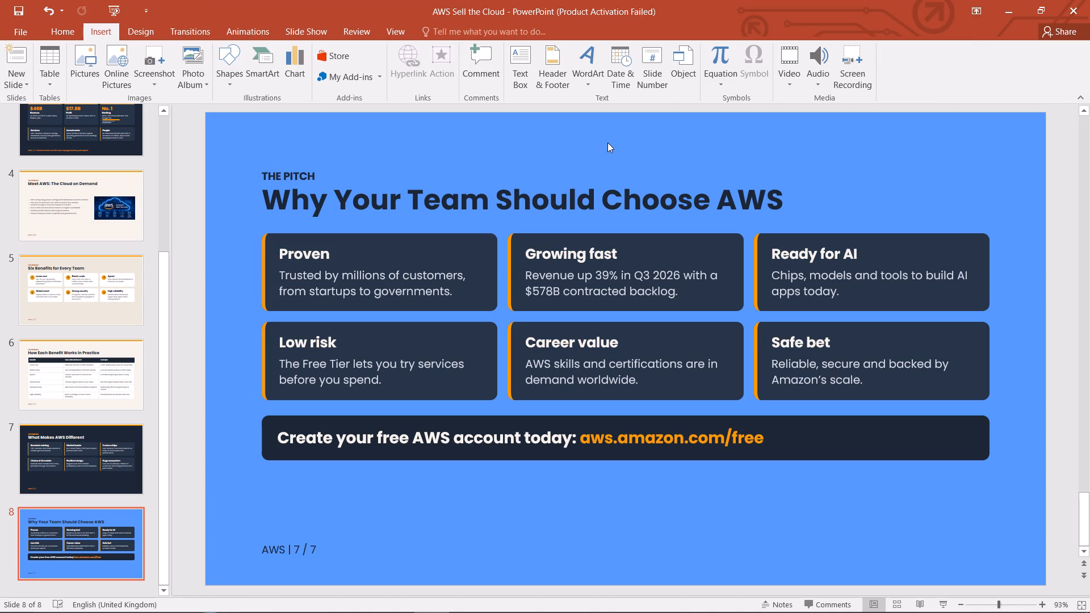
Open the background formatting options for slide 8, "Why Your Team Should Choose AWS".
right_click(661, 140)
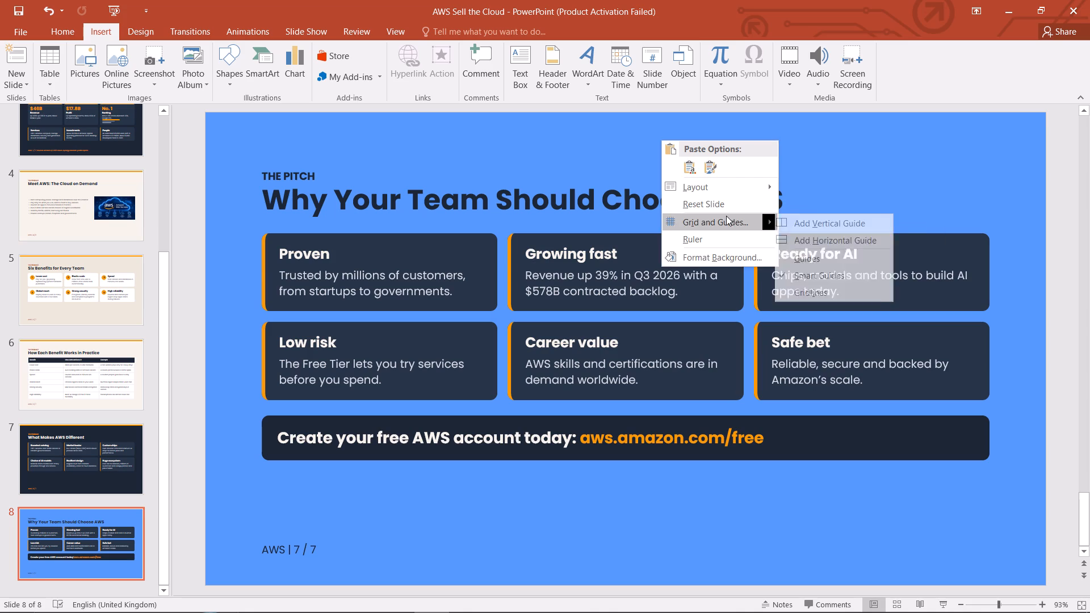
click(732, 254)
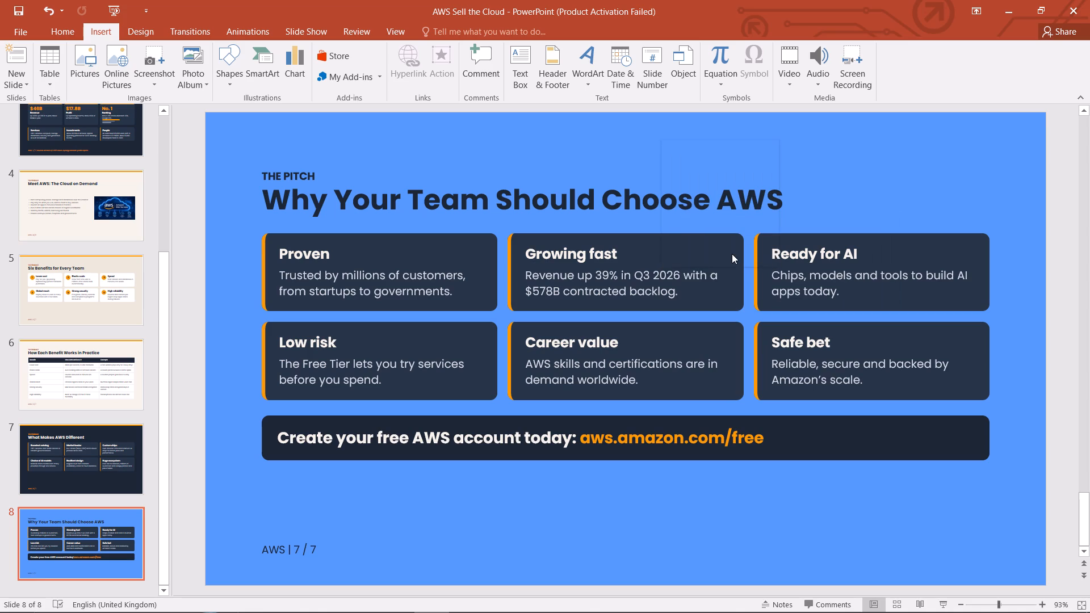
right_click(866, 155)
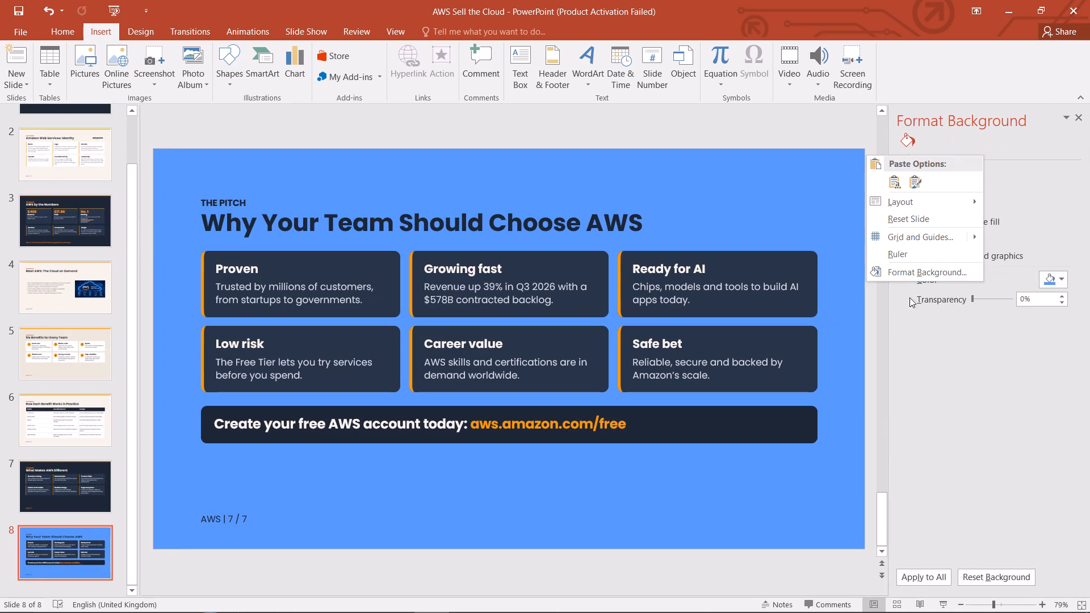
click(988, 370)
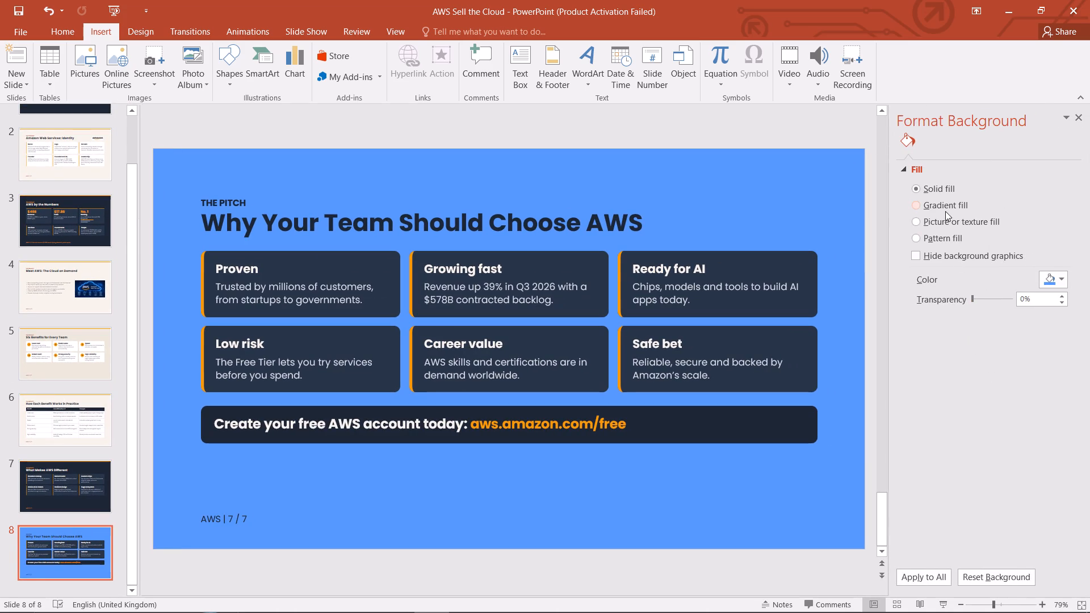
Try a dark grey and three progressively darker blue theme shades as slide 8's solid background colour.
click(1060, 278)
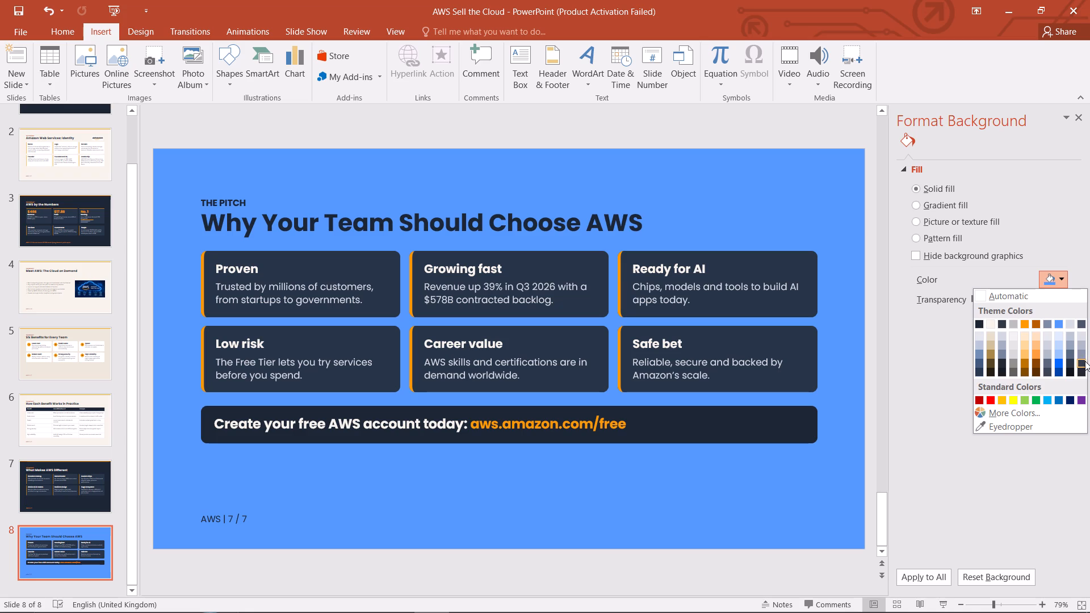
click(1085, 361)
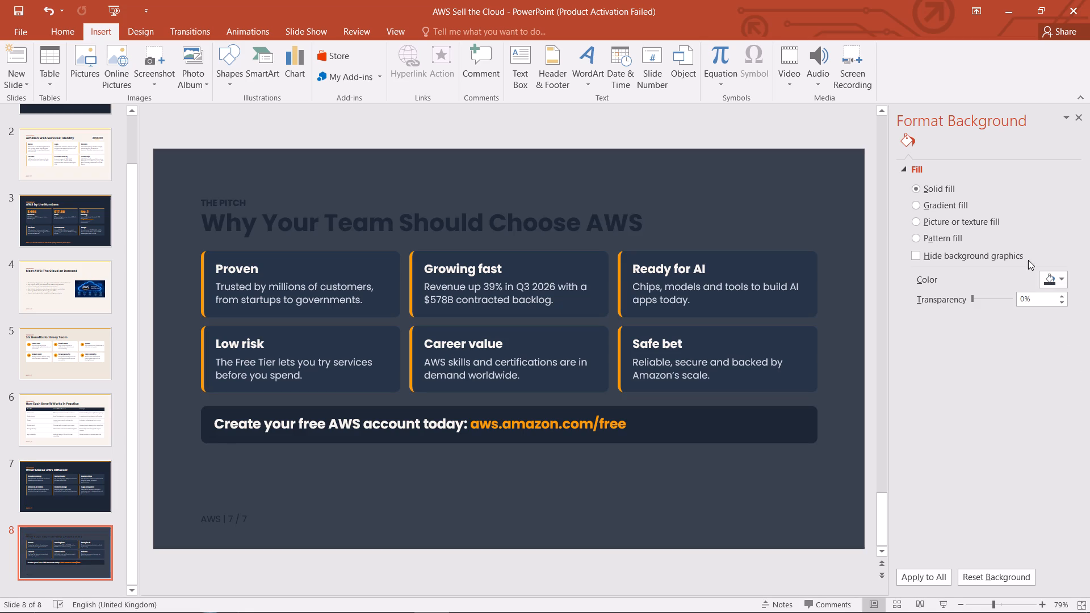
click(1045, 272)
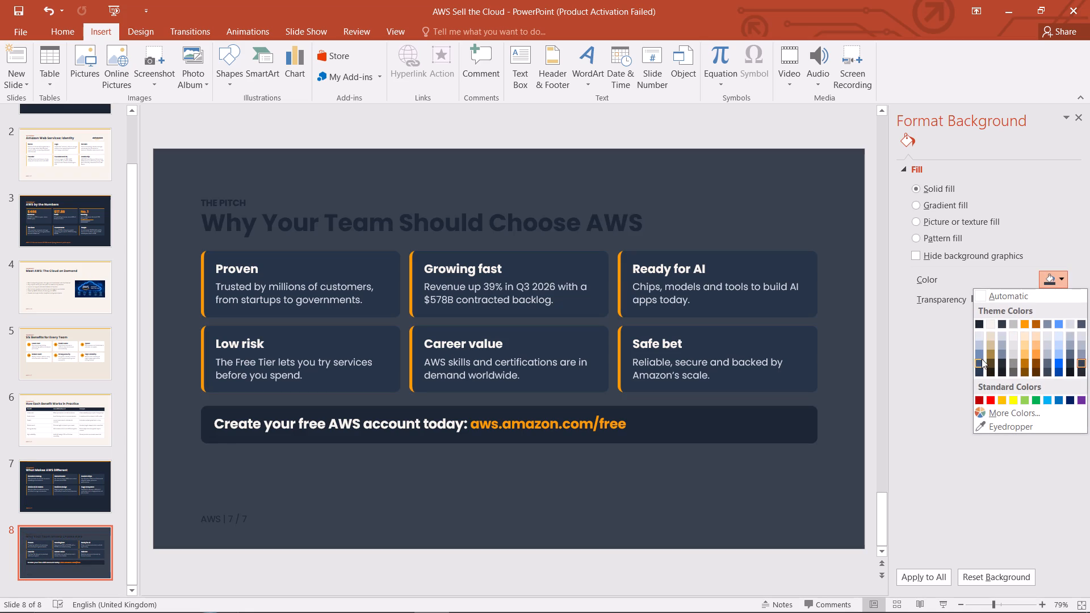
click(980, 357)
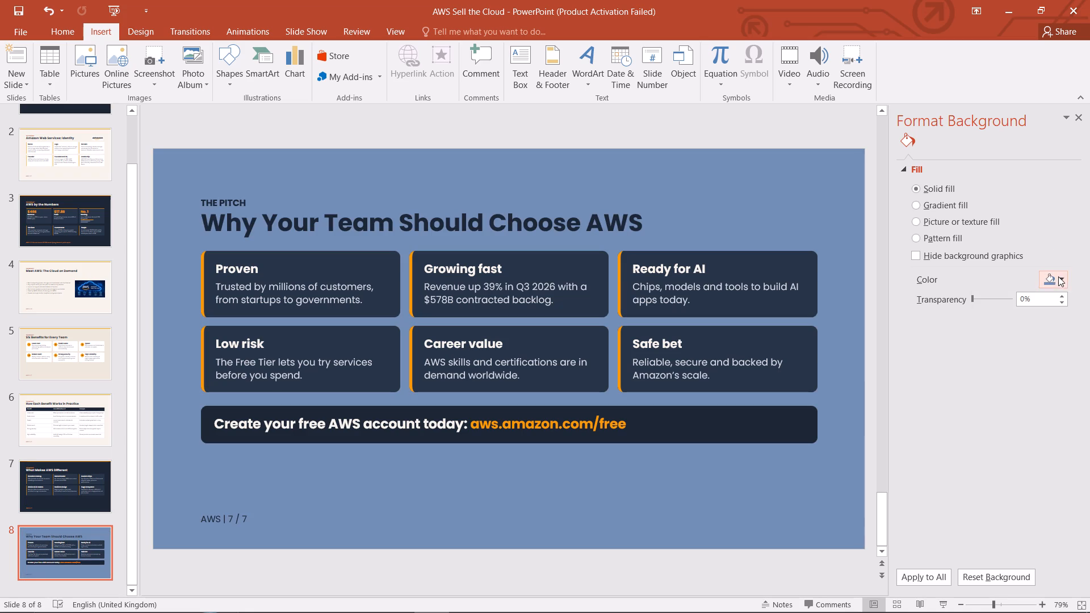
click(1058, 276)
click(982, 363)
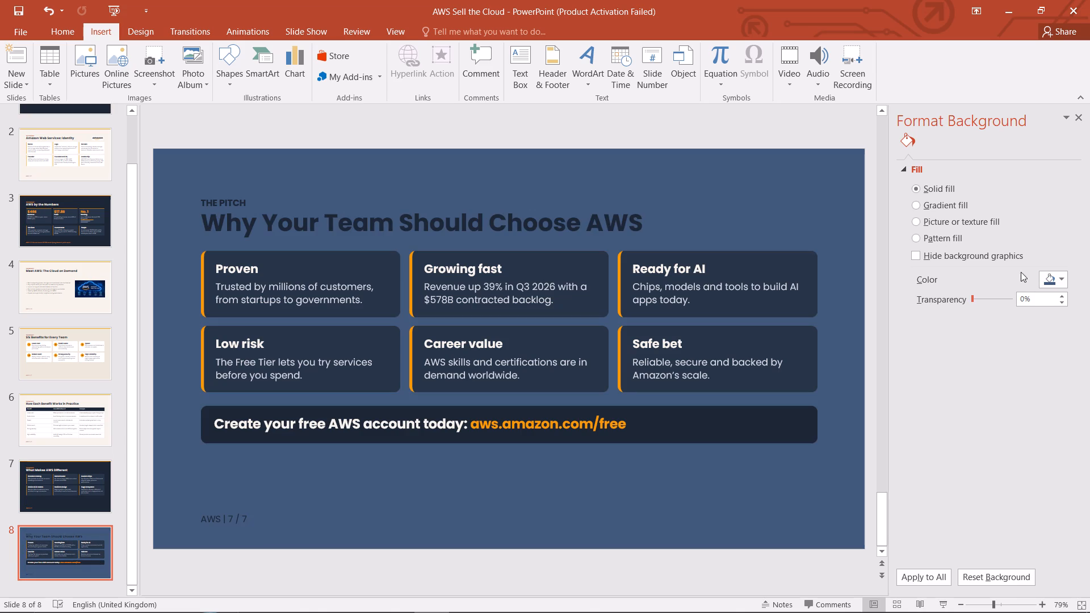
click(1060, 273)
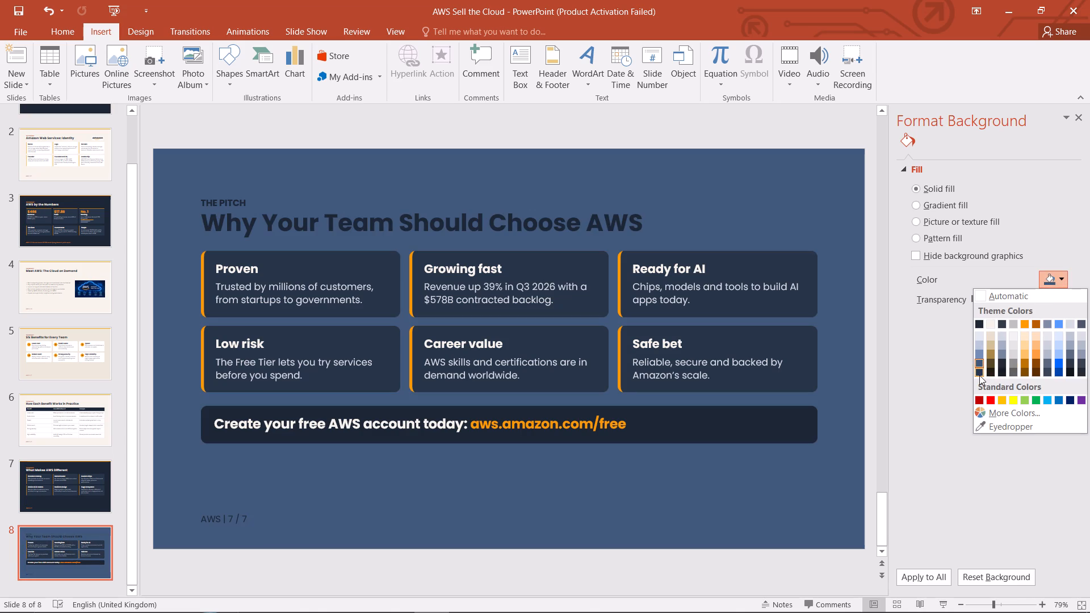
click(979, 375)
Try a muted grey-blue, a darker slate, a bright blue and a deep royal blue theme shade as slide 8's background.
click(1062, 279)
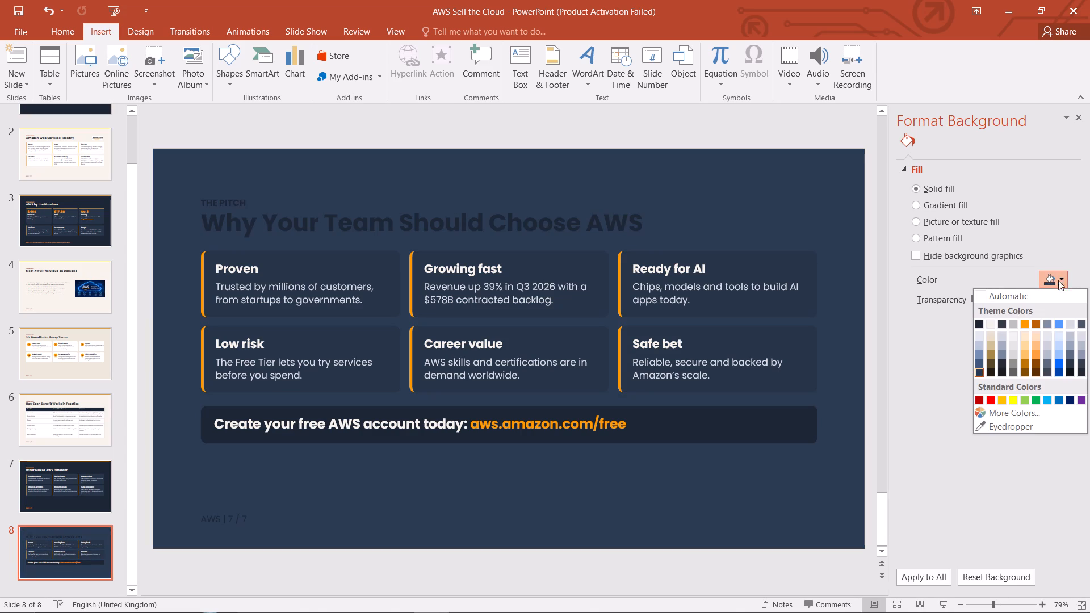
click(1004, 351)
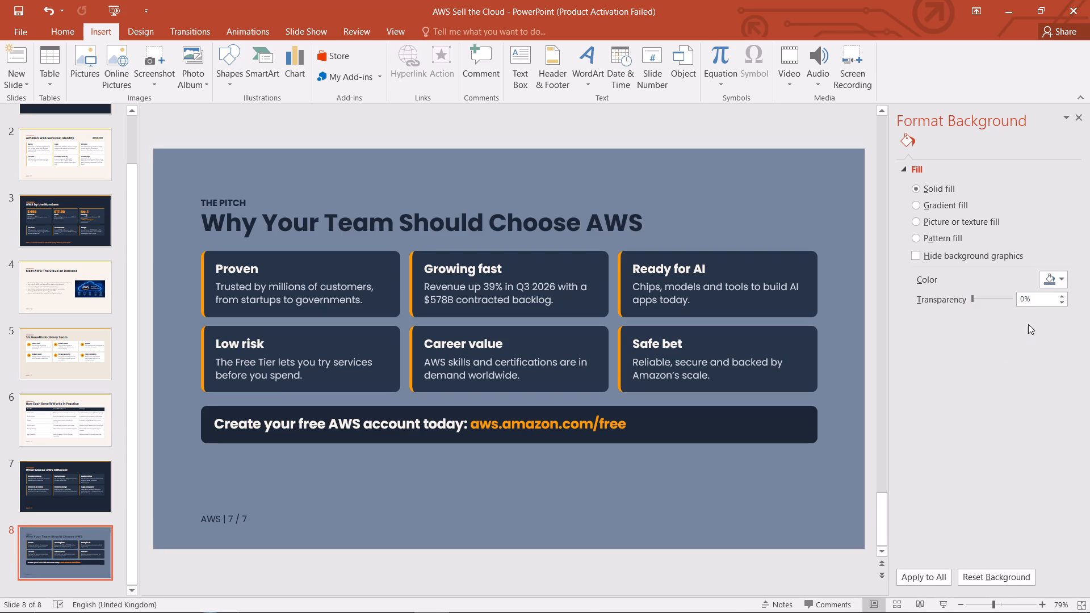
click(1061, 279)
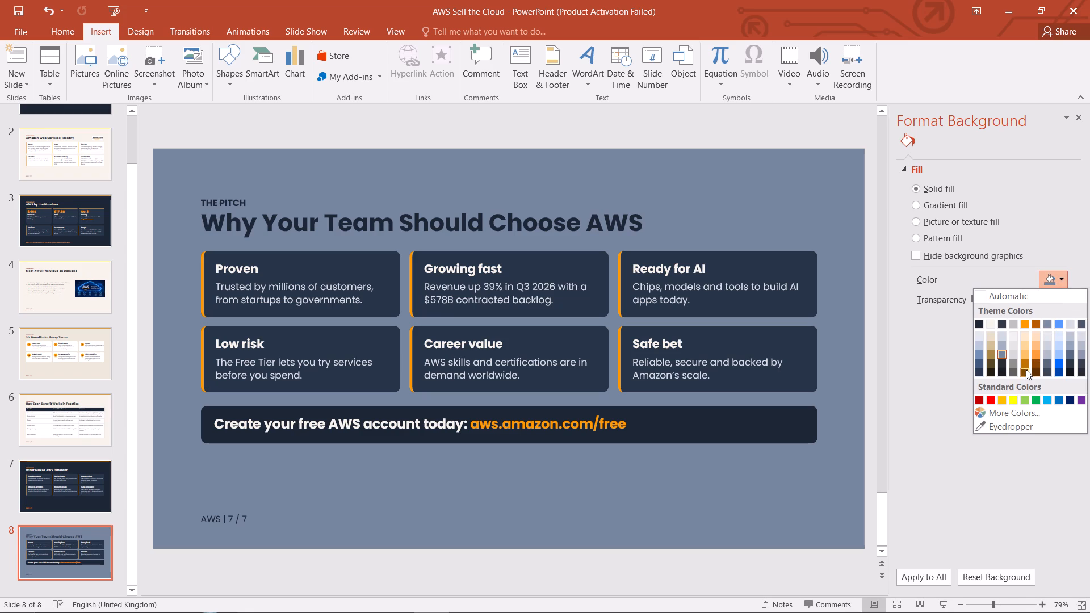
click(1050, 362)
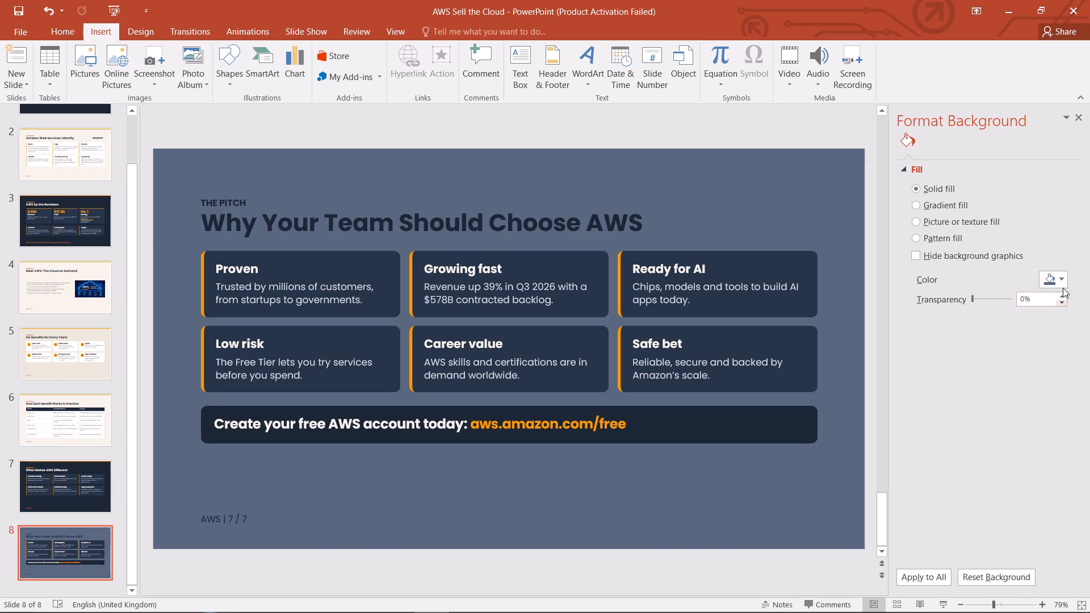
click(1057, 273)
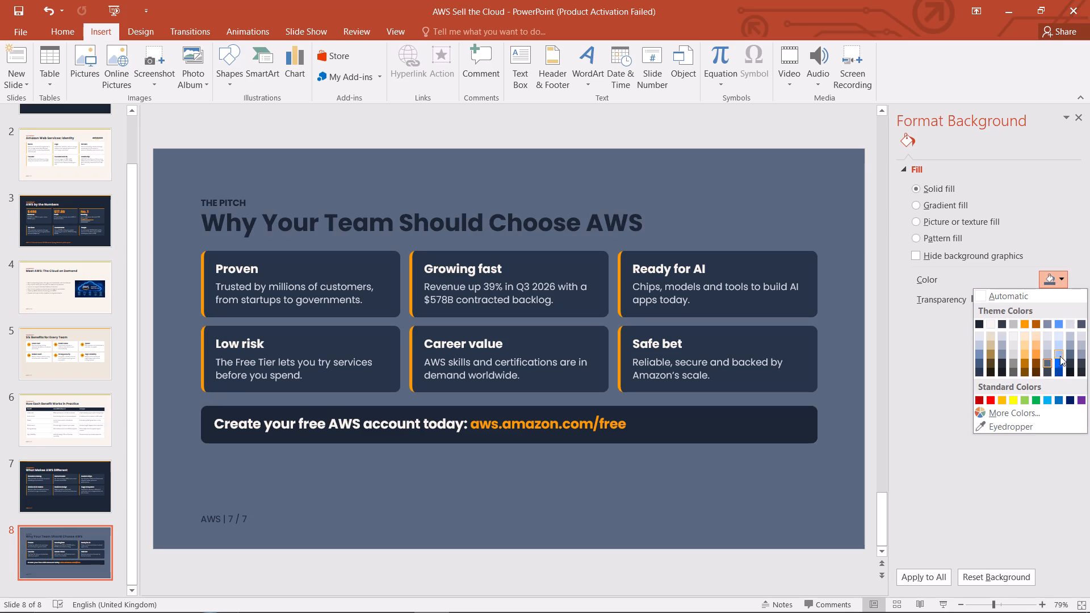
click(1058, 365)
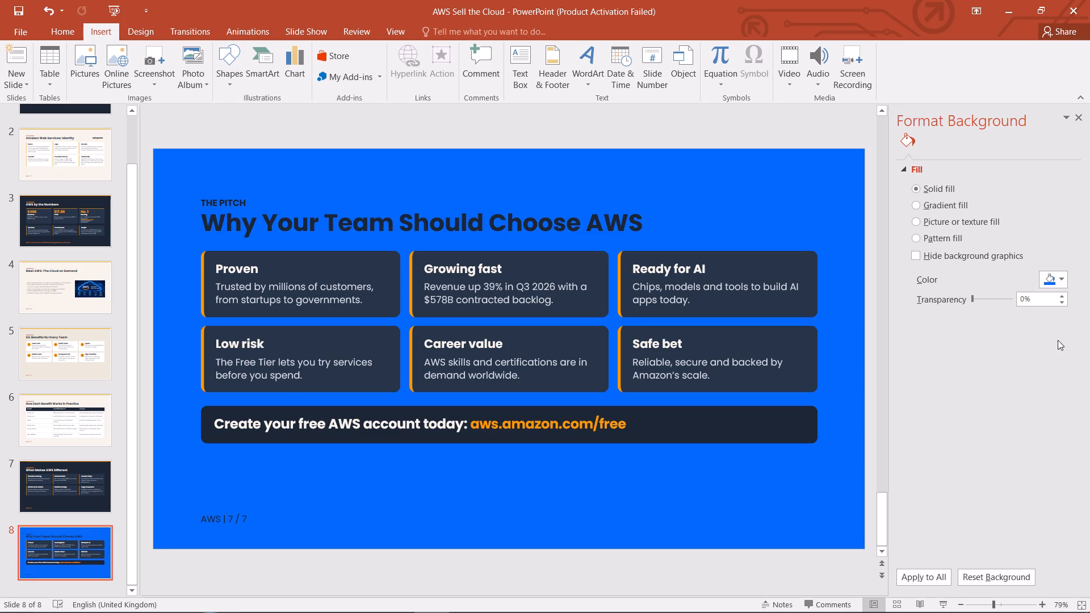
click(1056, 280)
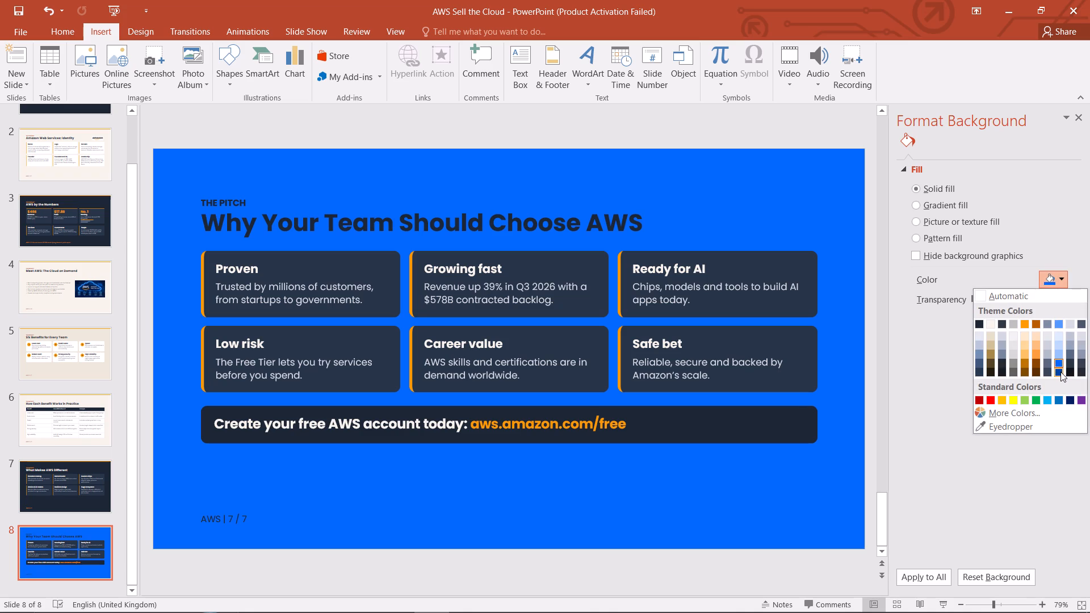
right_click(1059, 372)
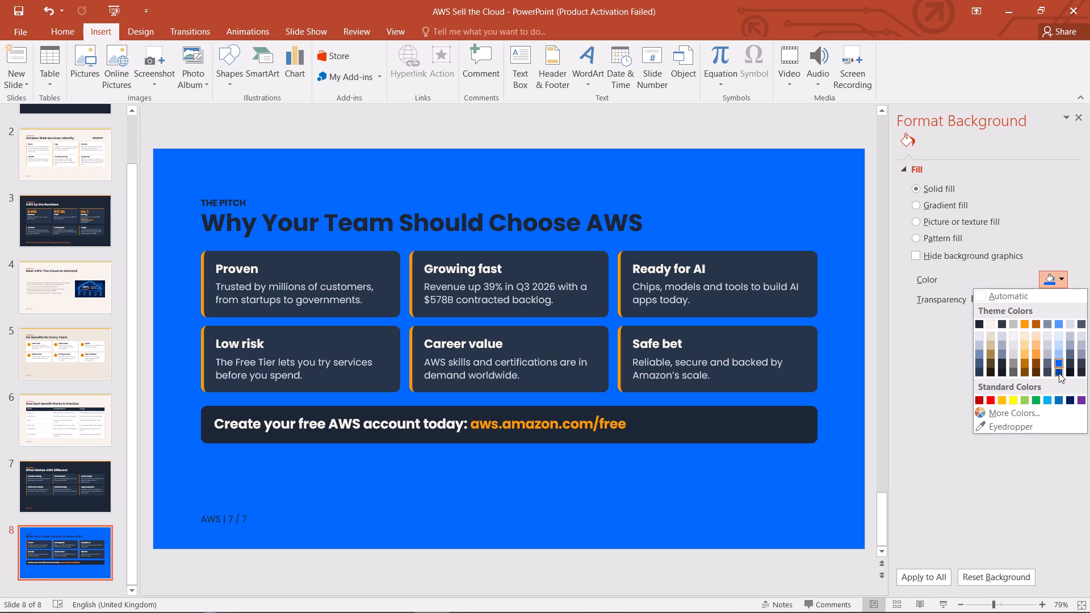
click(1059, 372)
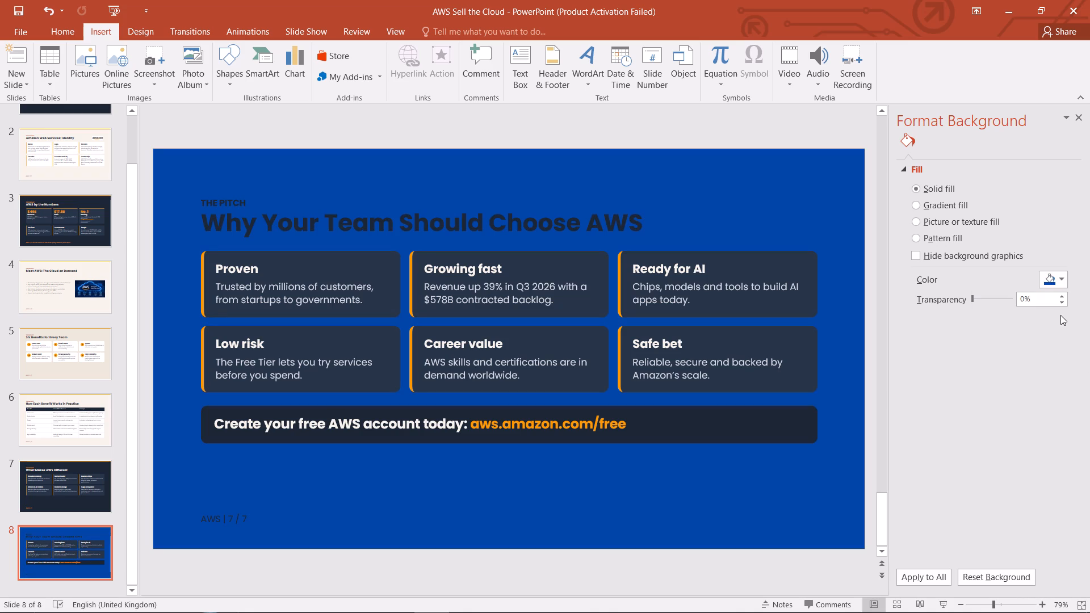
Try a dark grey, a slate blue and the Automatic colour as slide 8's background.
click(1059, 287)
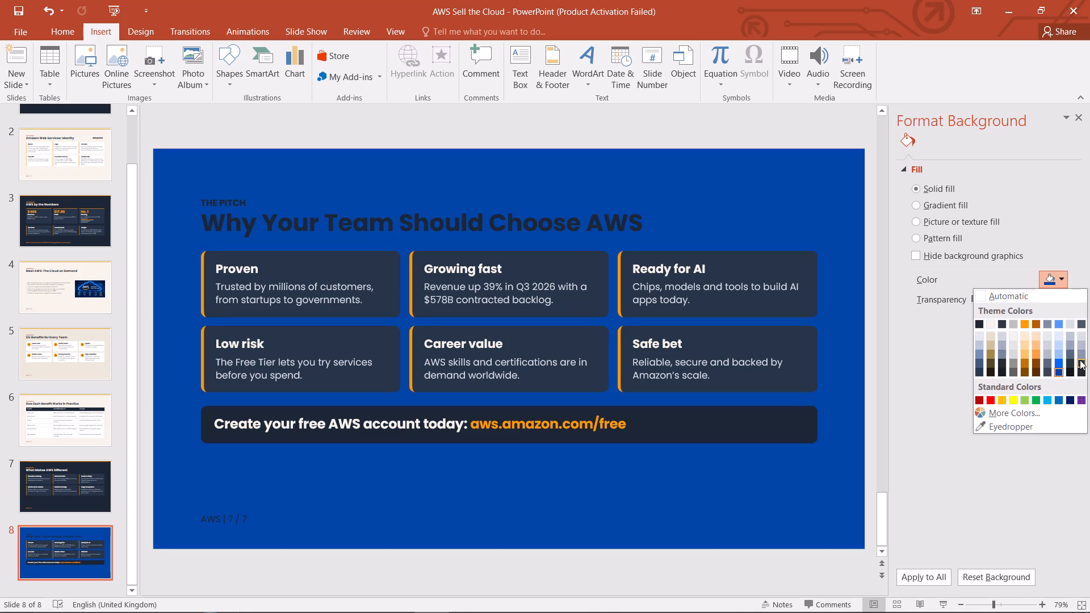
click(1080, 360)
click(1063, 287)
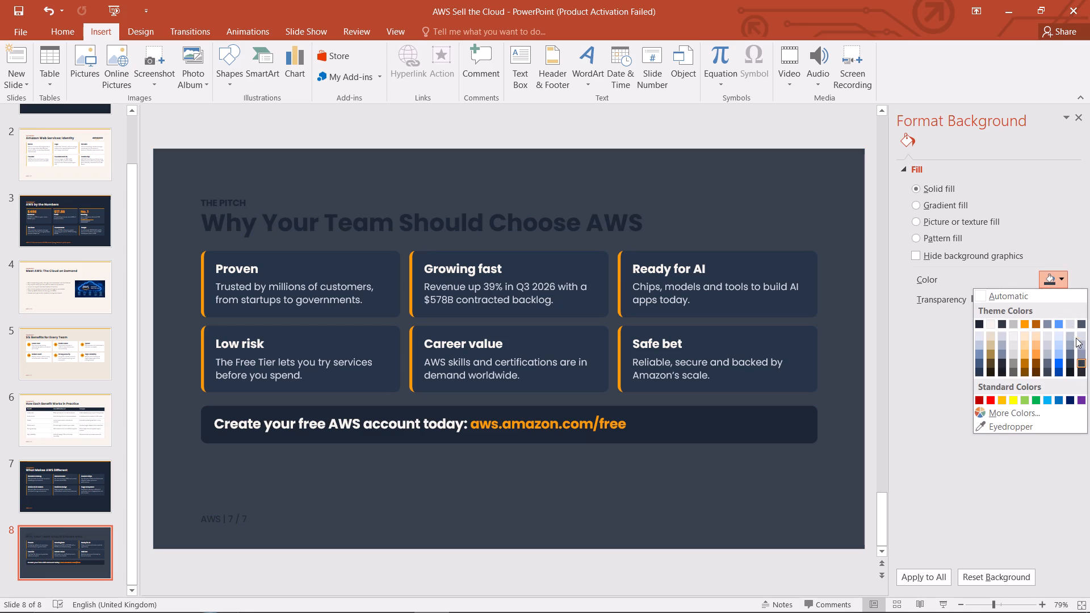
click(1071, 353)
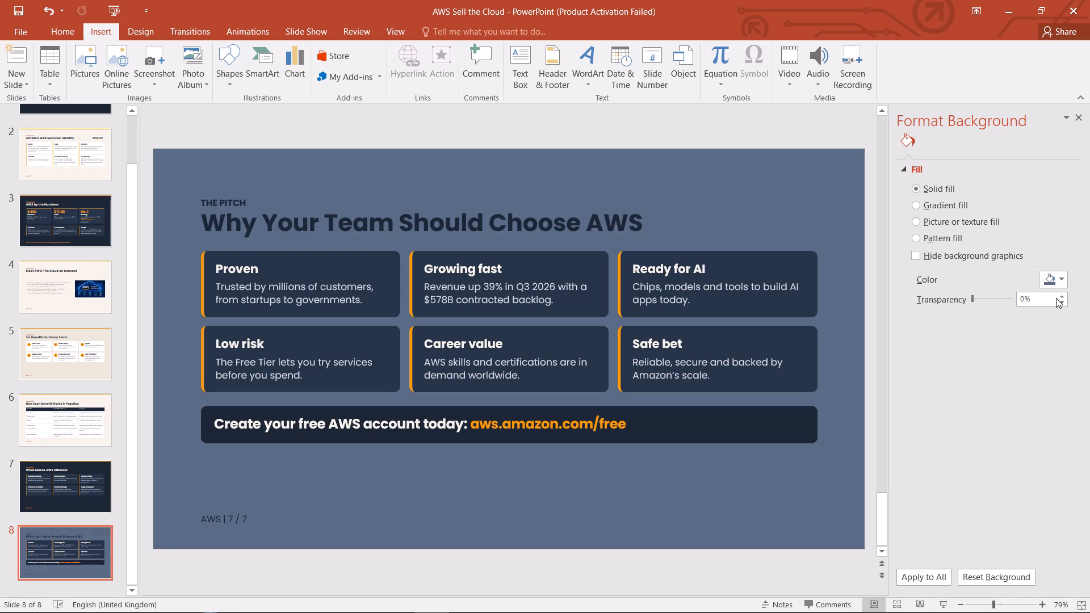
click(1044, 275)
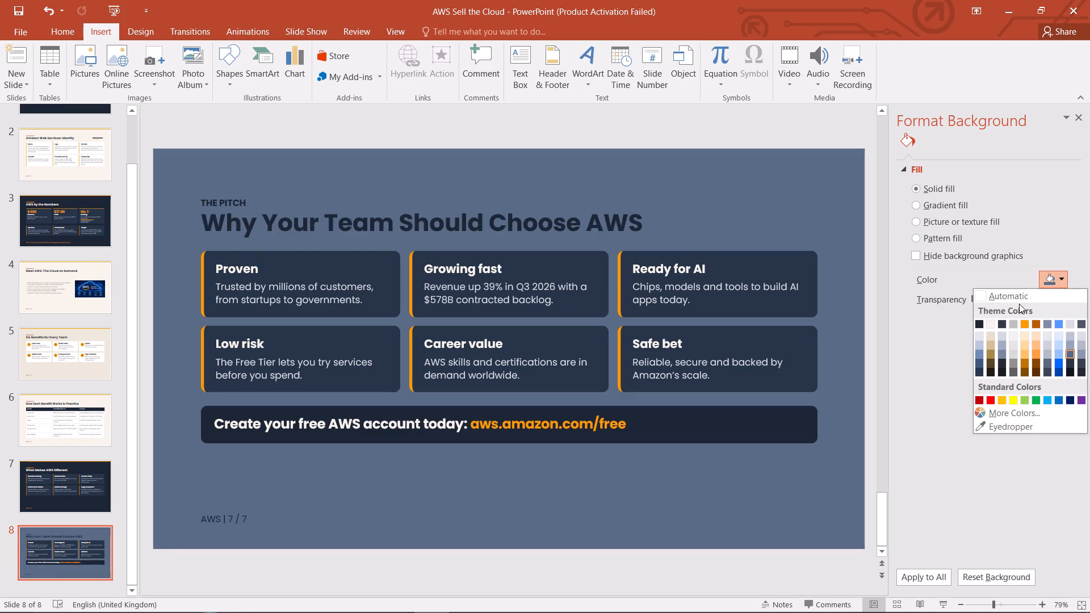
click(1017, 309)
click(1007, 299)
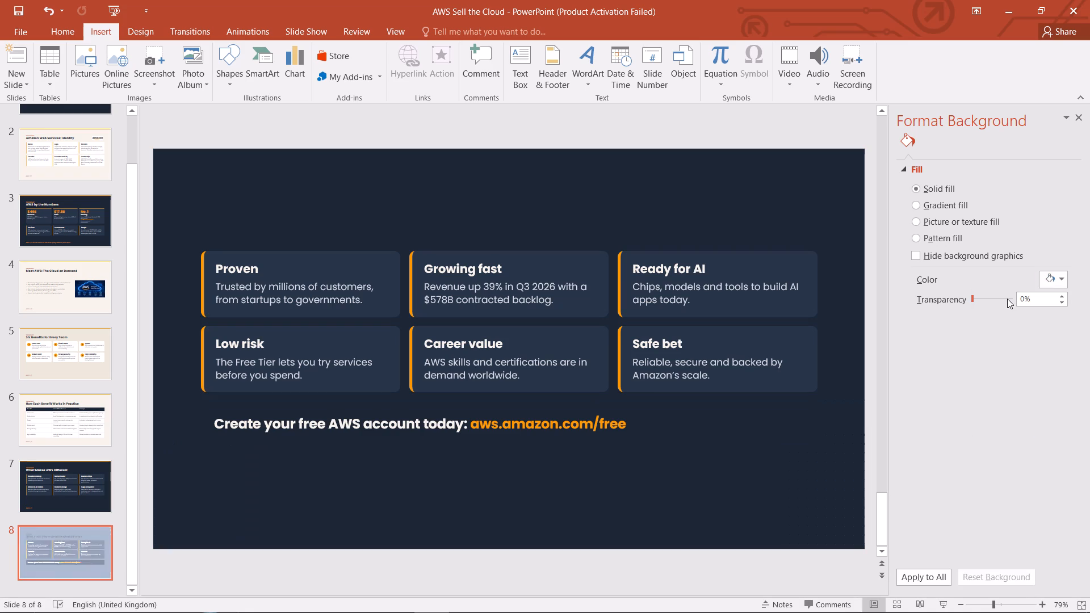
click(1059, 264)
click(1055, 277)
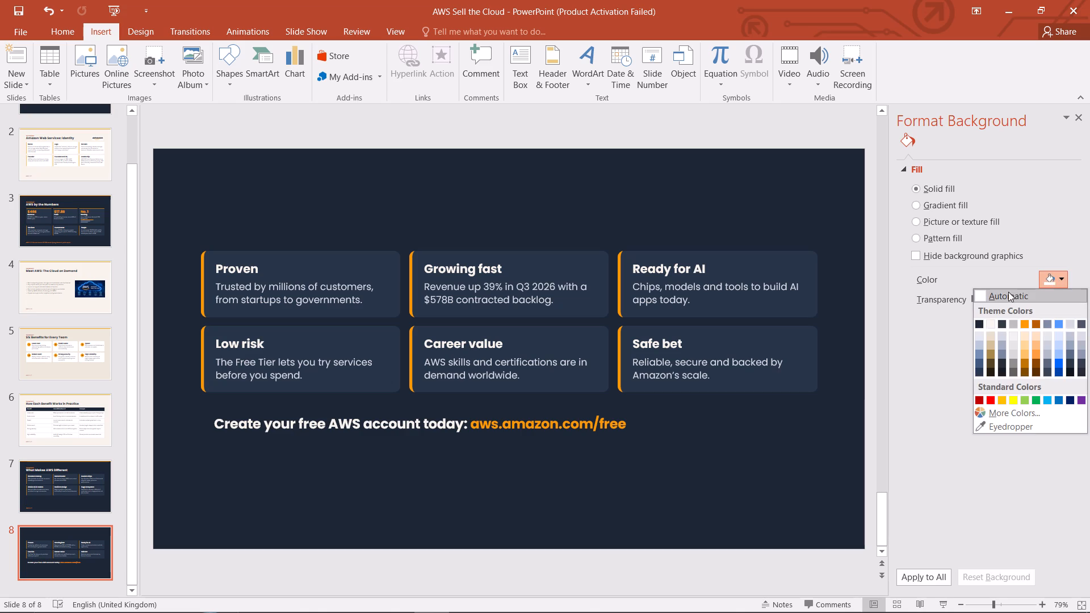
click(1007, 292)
Set slide 8's solid background to the medium muted grey-blue theme shade.
click(1047, 278)
right_click(1001, 343)
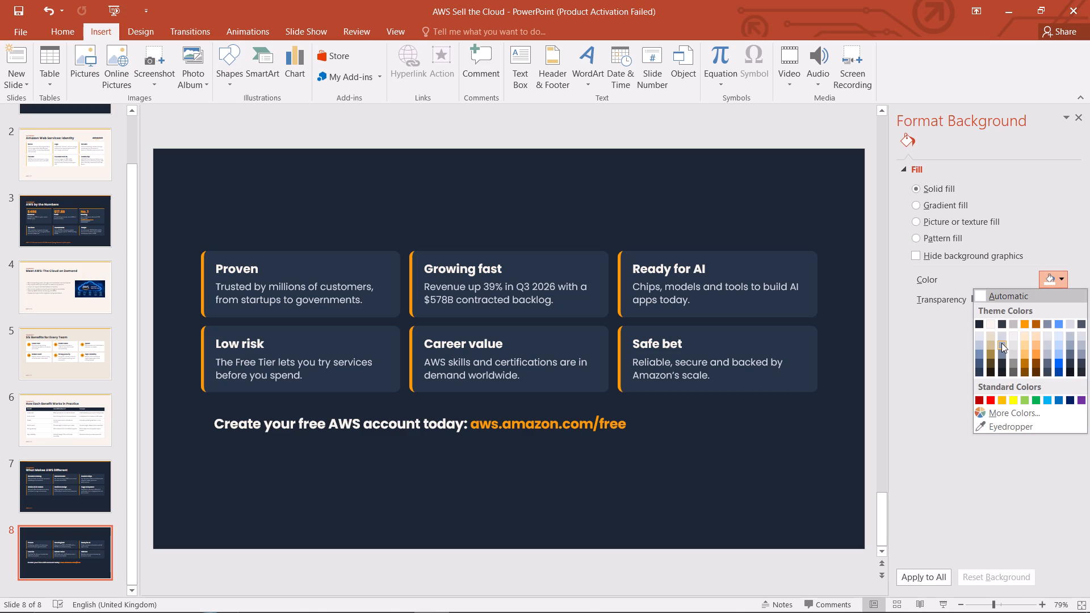
right_click(997, 355)
click(1003, 352)
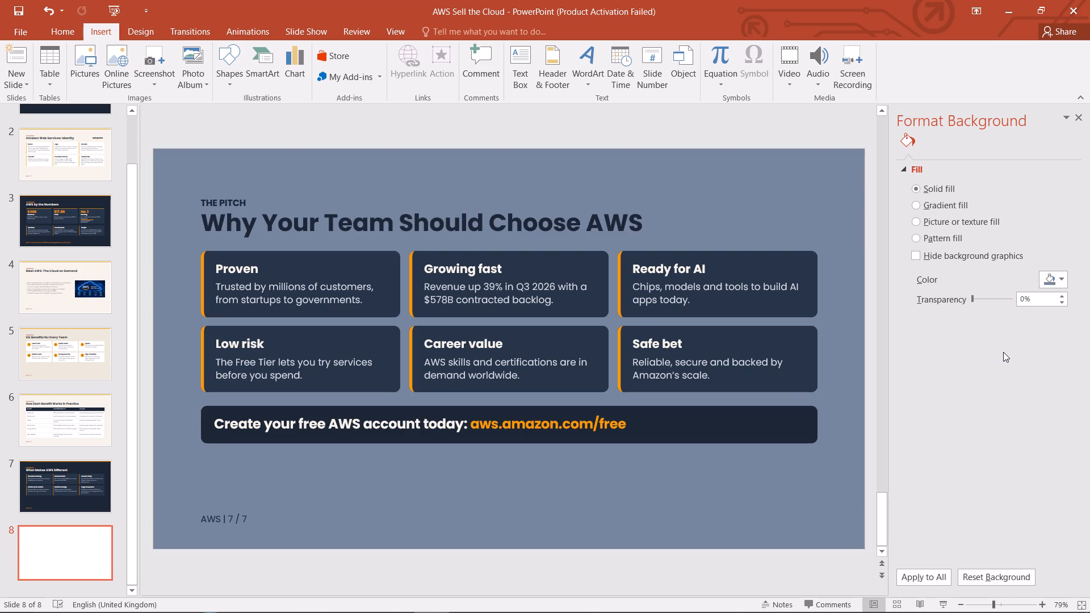
Examine the background fill type and colour settings of slide 7, "What Makes AWS Different".
click(44, 502)
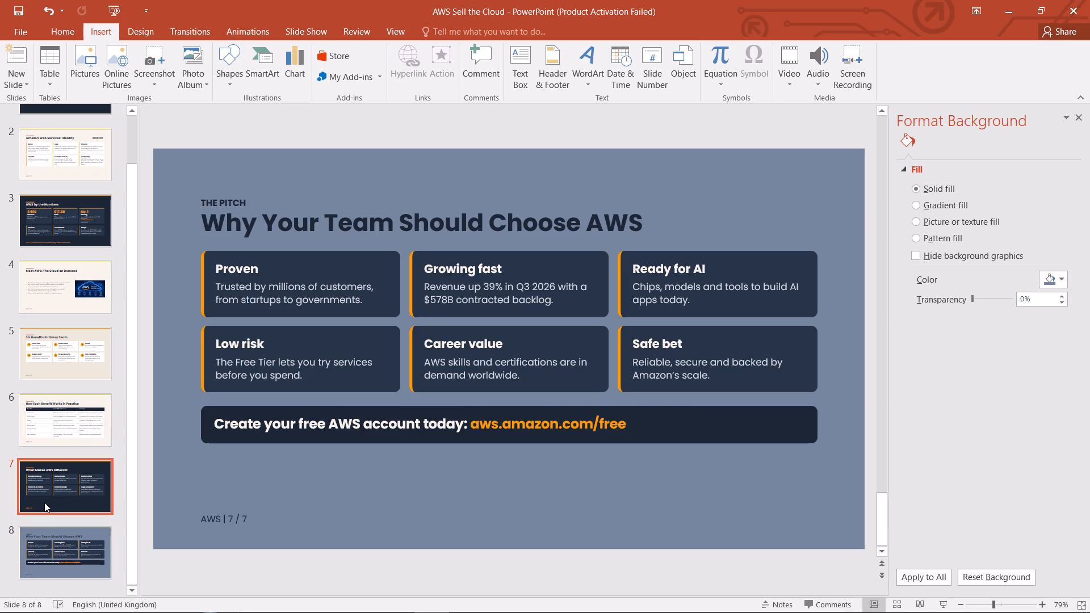
right_click(453, 453)
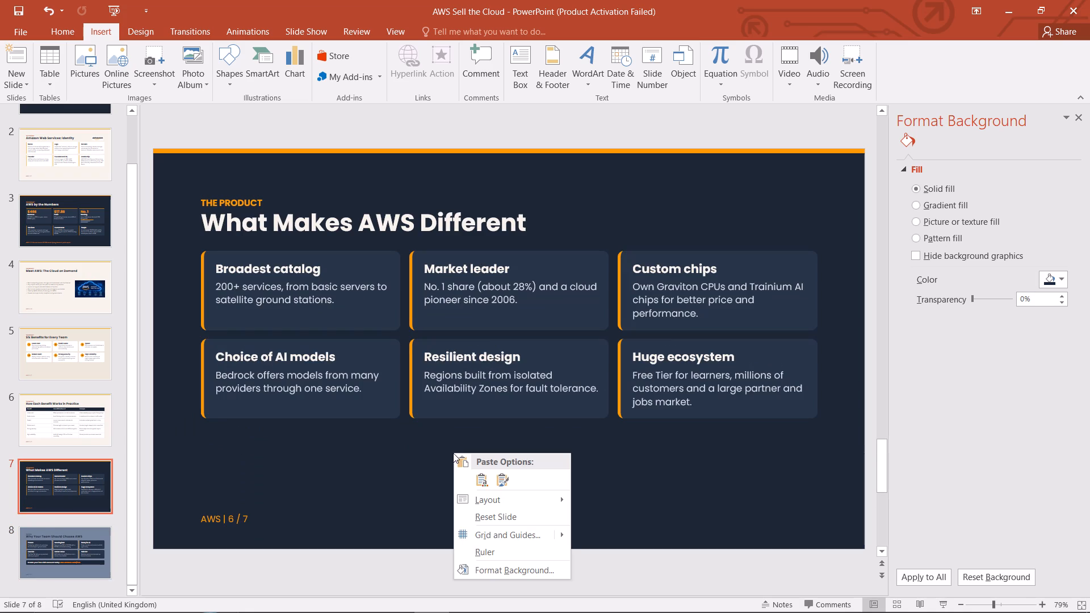
right_click(526, 568)
click(526, 568)
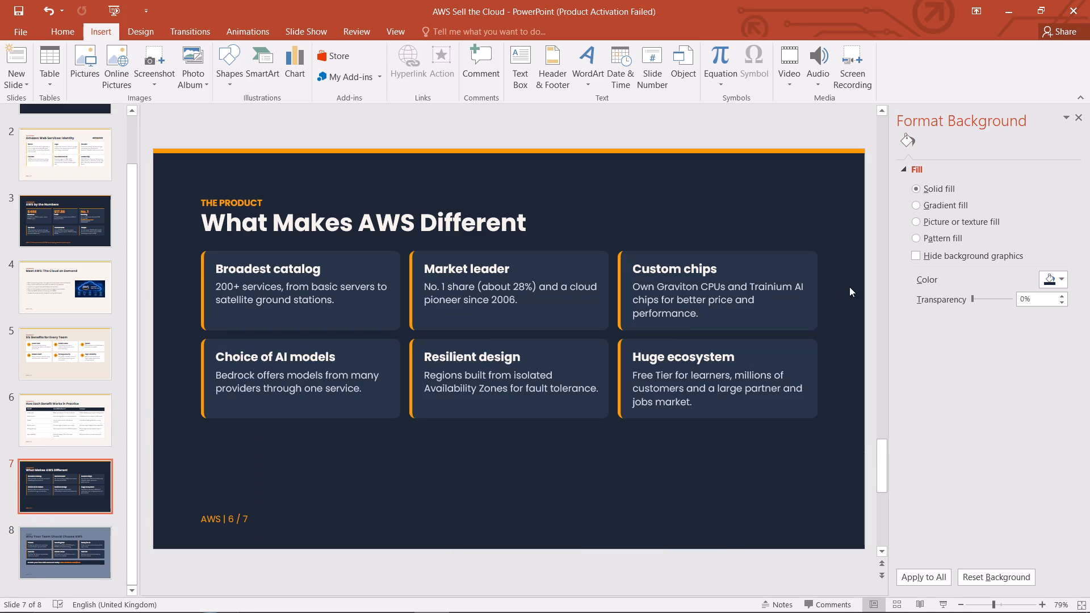
click(1037, 273)
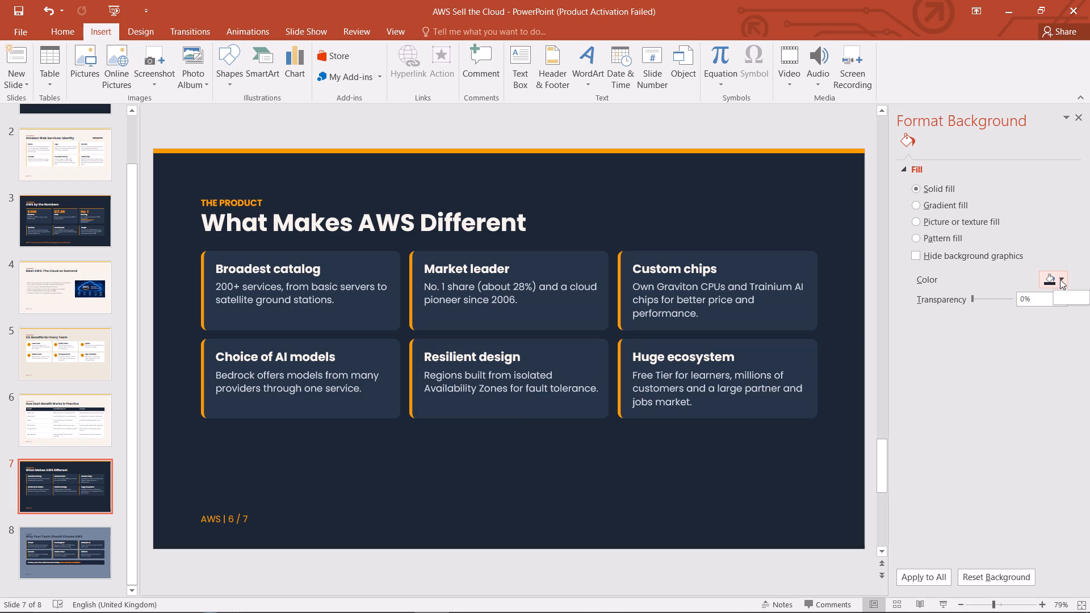
click(1060, 279)
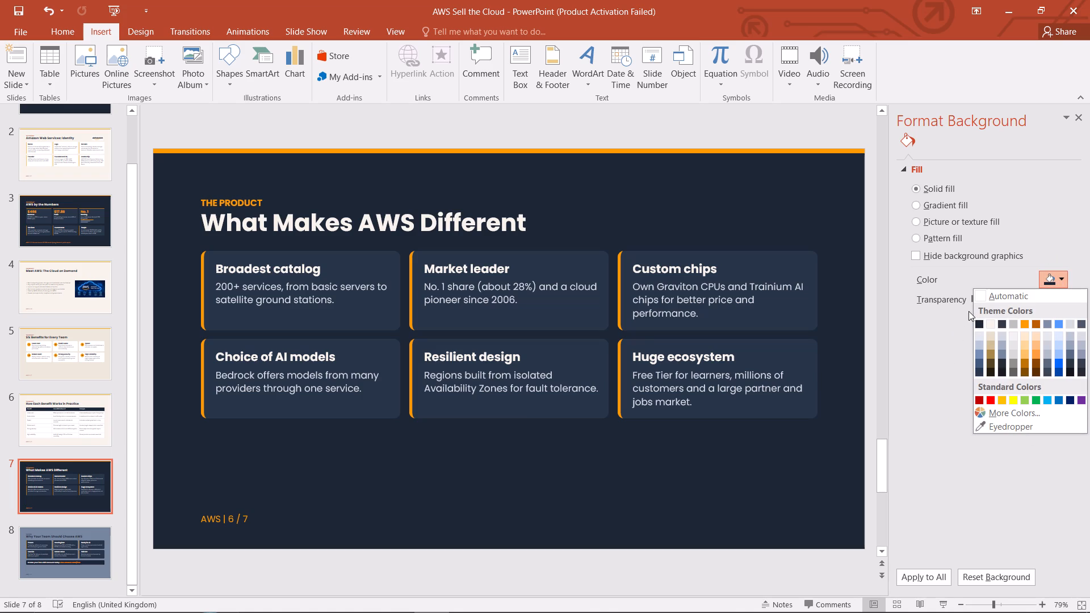
click(947, 408)
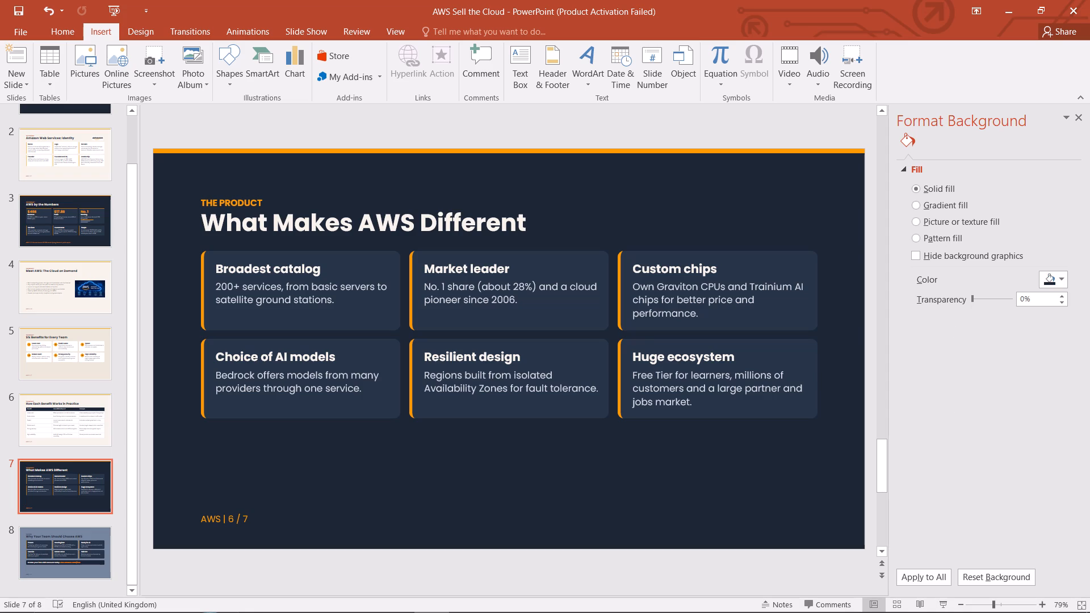
right_click(769, 213)
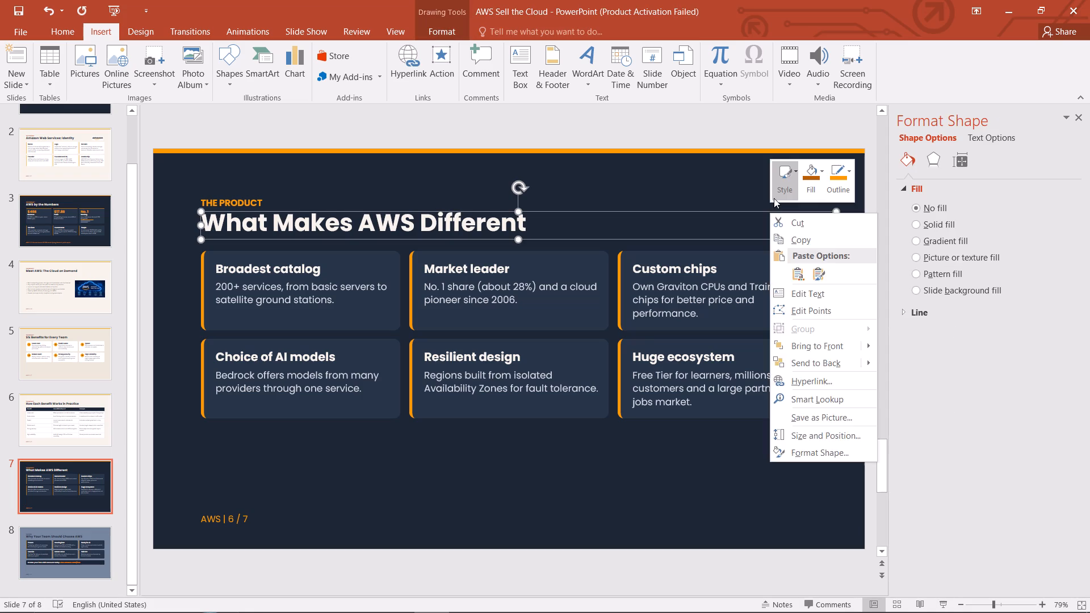
right_click(774, 198)
click(747, 195)
click(764, 175)
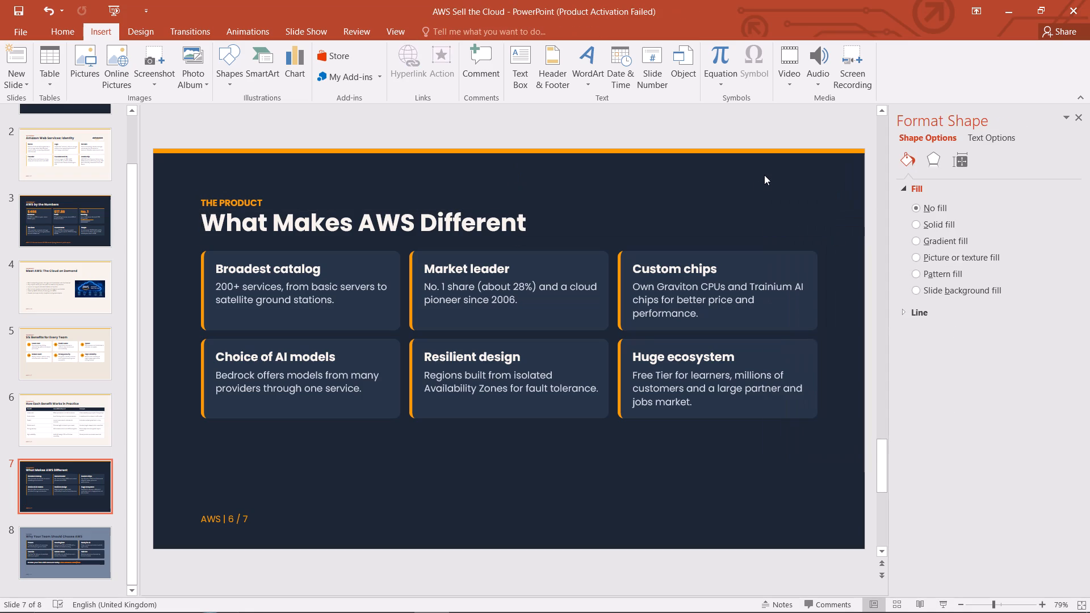
right_click(764, 175)
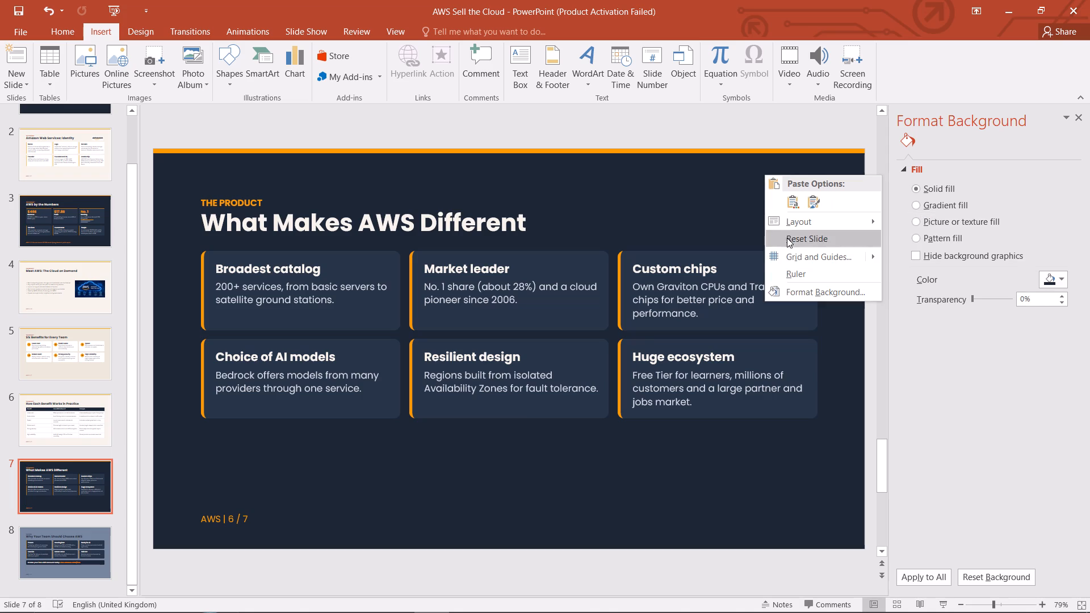
right_click(938, 363)
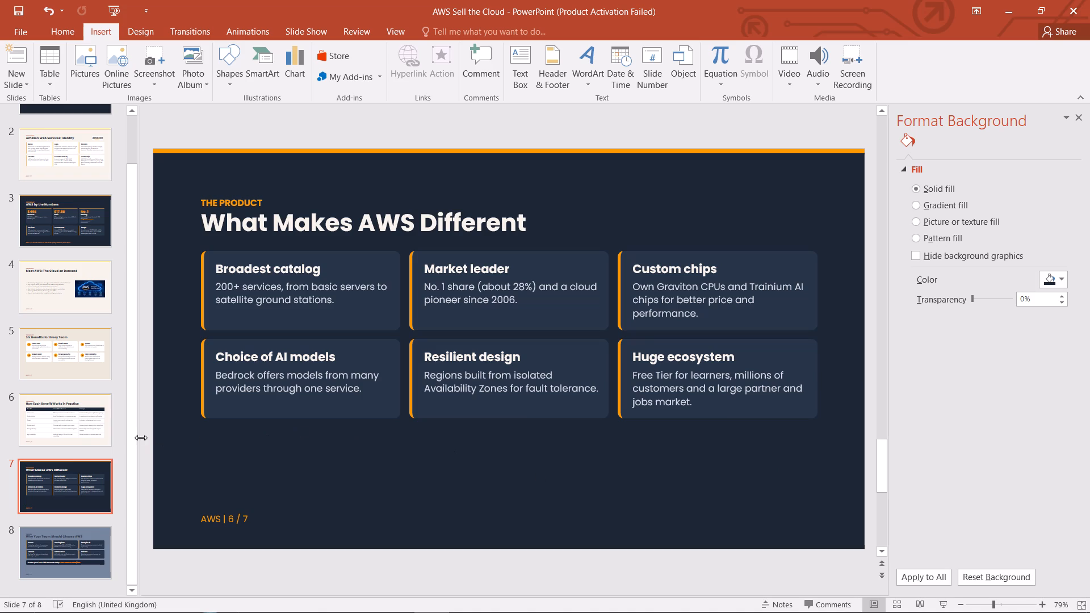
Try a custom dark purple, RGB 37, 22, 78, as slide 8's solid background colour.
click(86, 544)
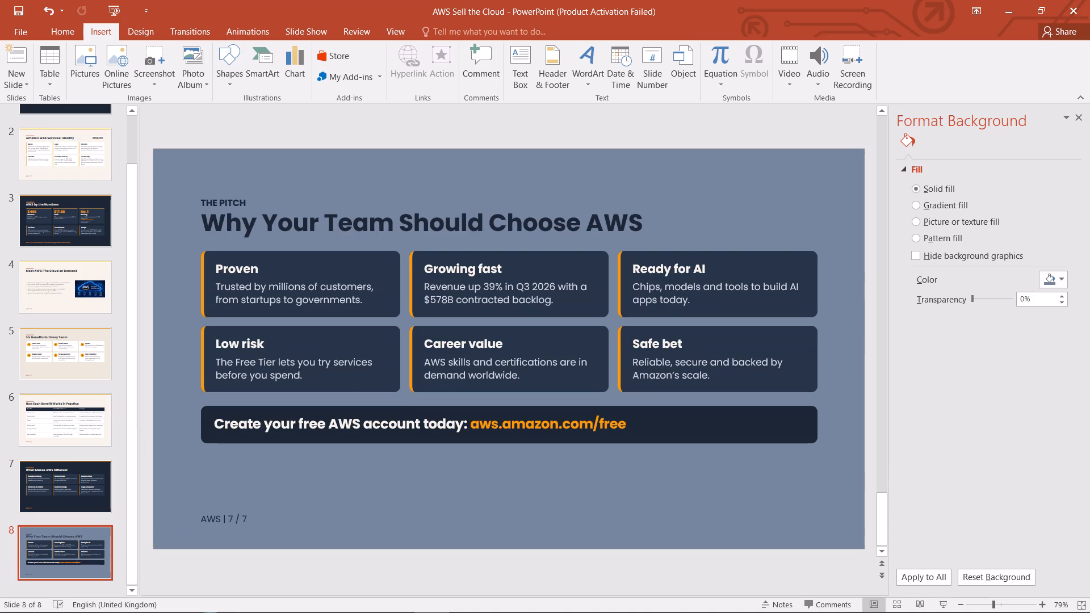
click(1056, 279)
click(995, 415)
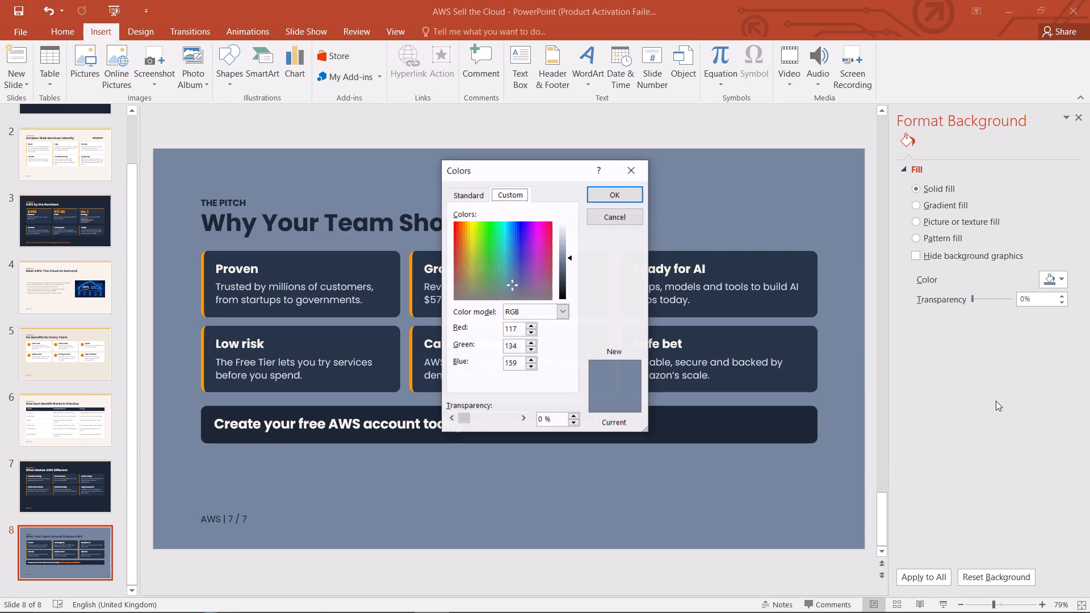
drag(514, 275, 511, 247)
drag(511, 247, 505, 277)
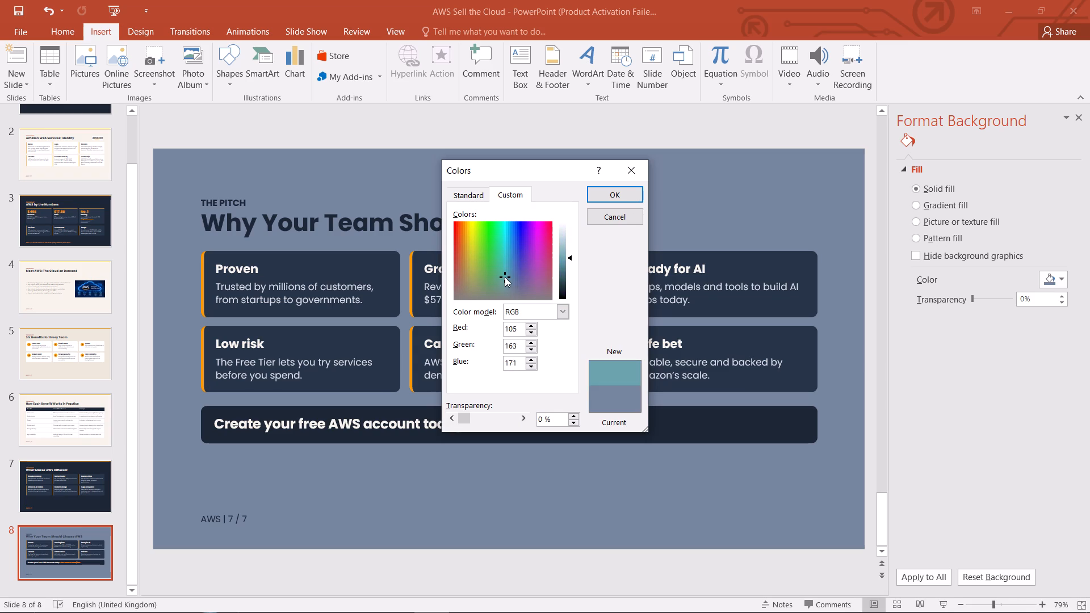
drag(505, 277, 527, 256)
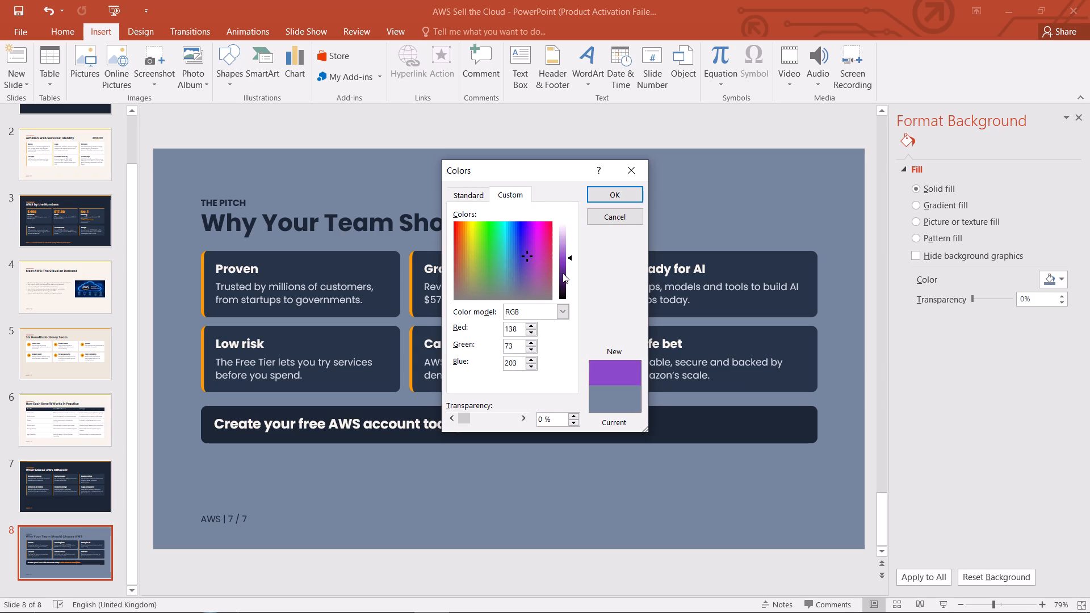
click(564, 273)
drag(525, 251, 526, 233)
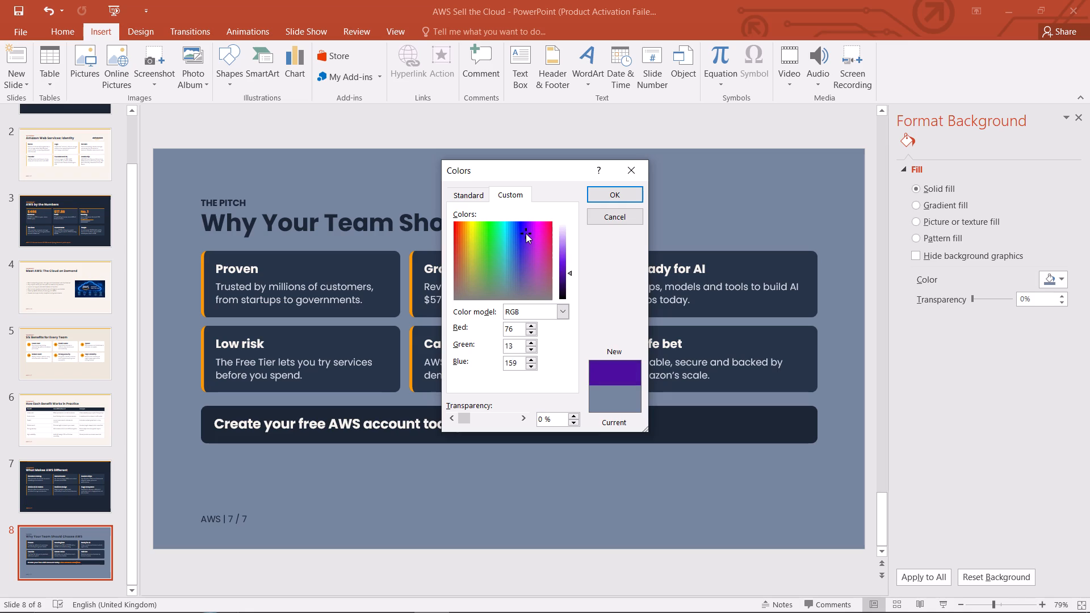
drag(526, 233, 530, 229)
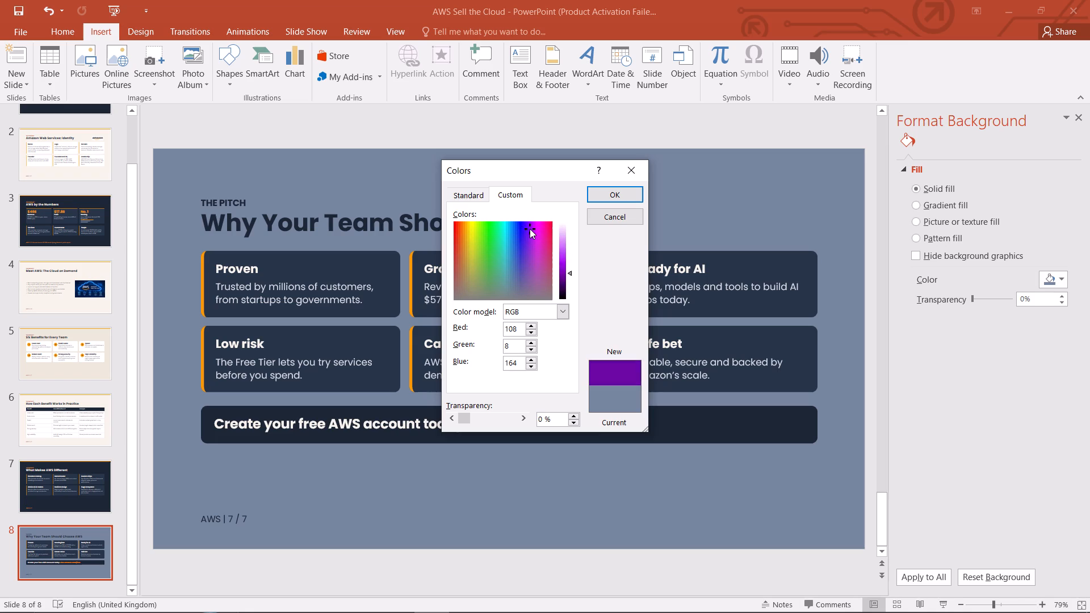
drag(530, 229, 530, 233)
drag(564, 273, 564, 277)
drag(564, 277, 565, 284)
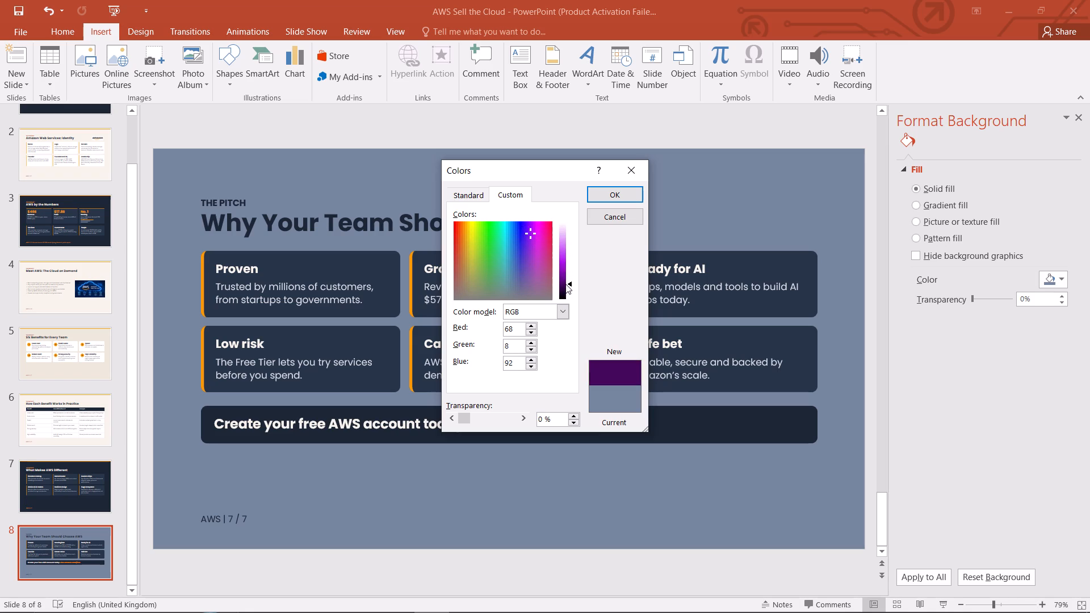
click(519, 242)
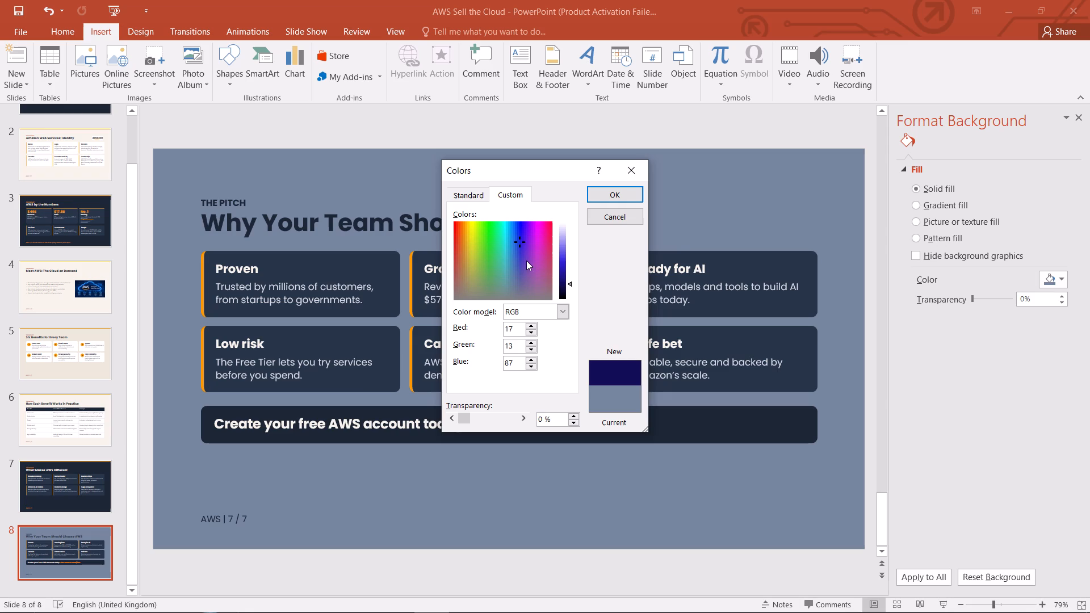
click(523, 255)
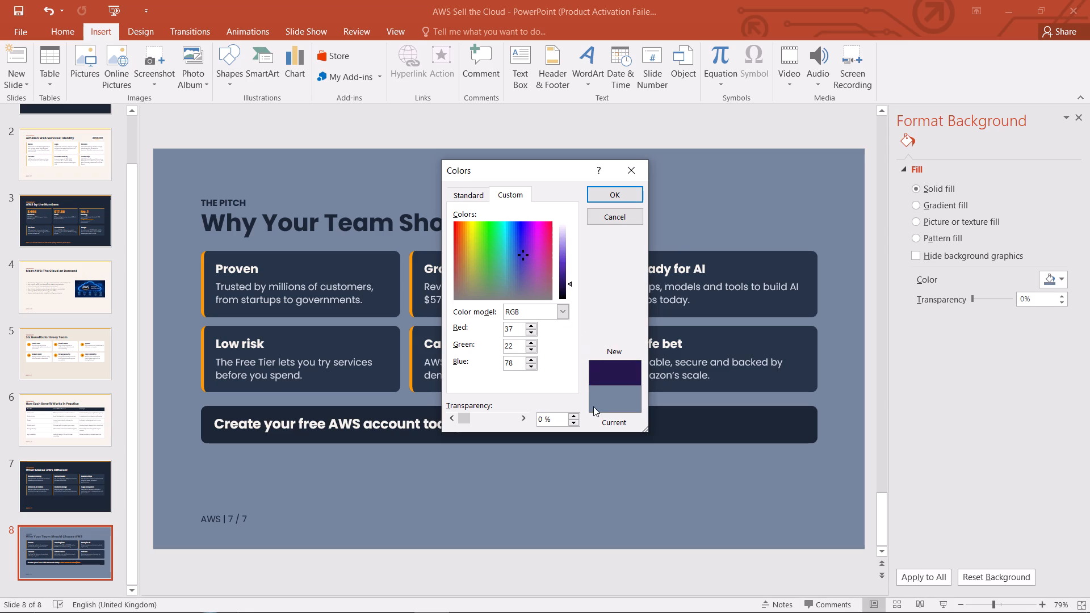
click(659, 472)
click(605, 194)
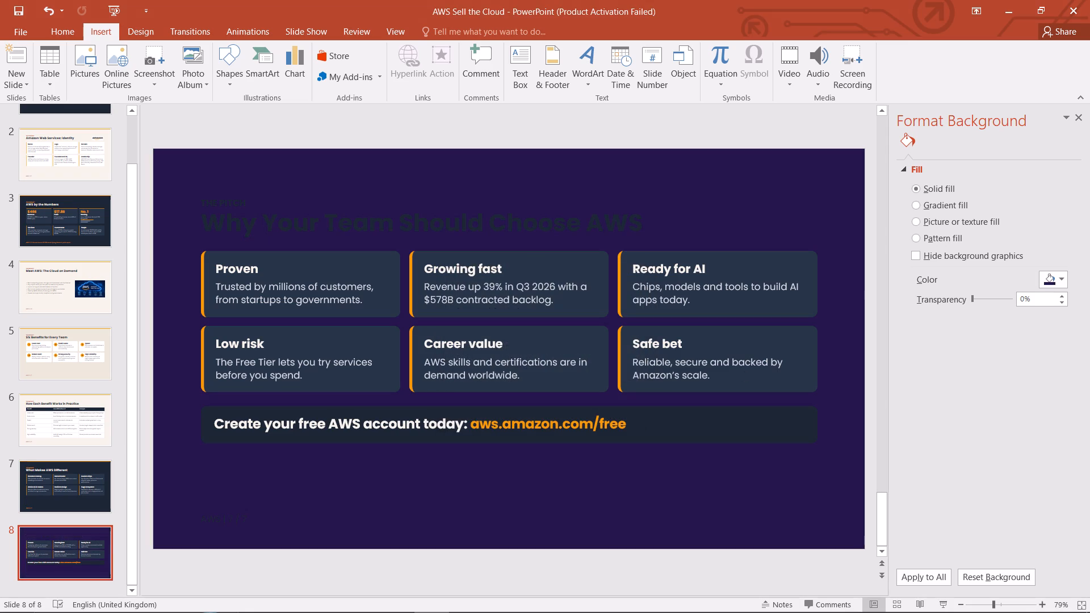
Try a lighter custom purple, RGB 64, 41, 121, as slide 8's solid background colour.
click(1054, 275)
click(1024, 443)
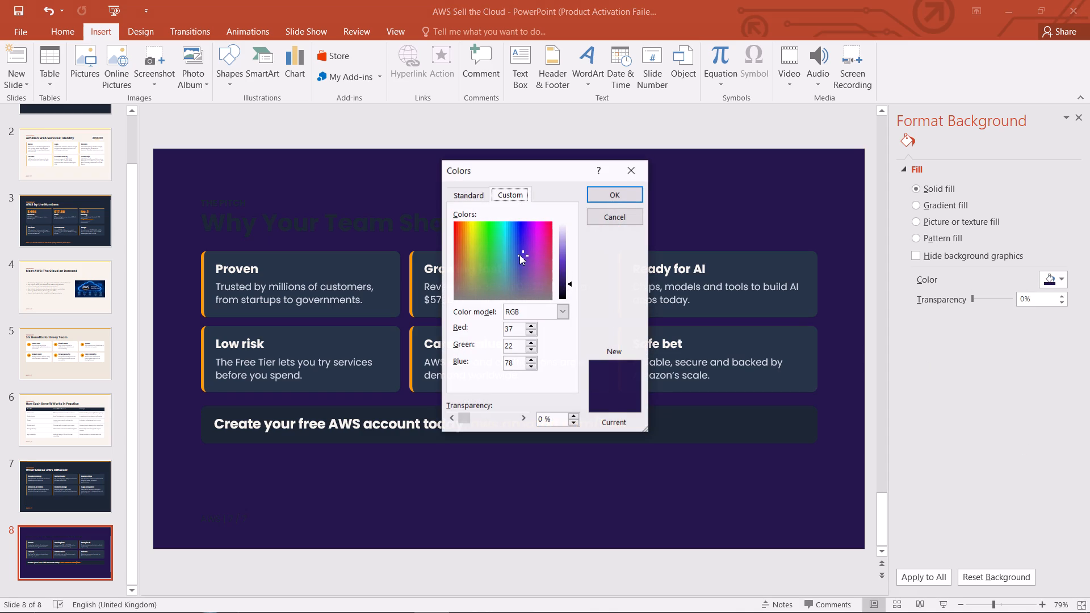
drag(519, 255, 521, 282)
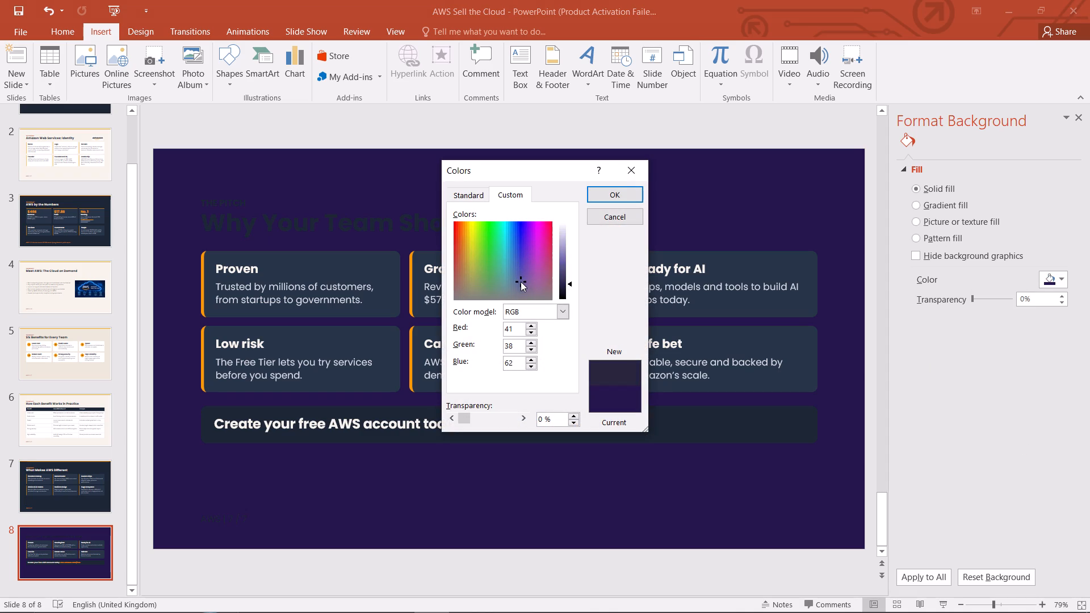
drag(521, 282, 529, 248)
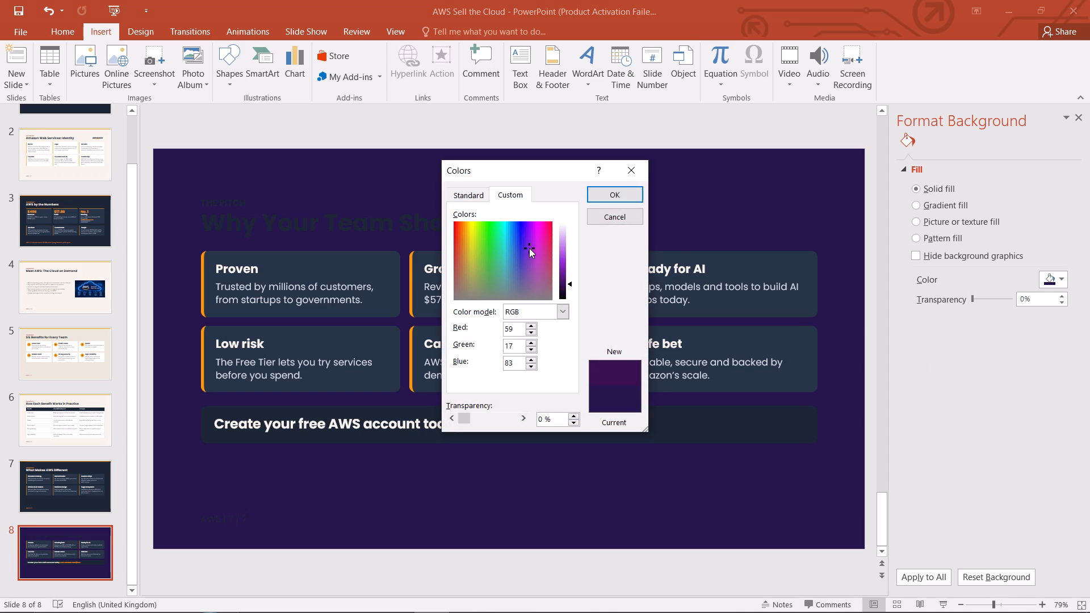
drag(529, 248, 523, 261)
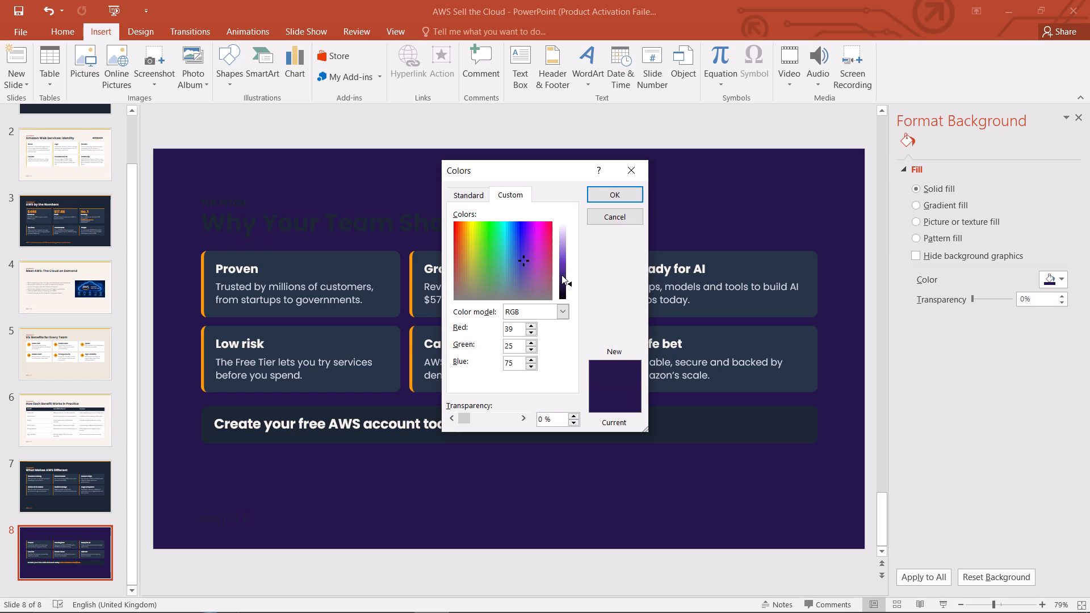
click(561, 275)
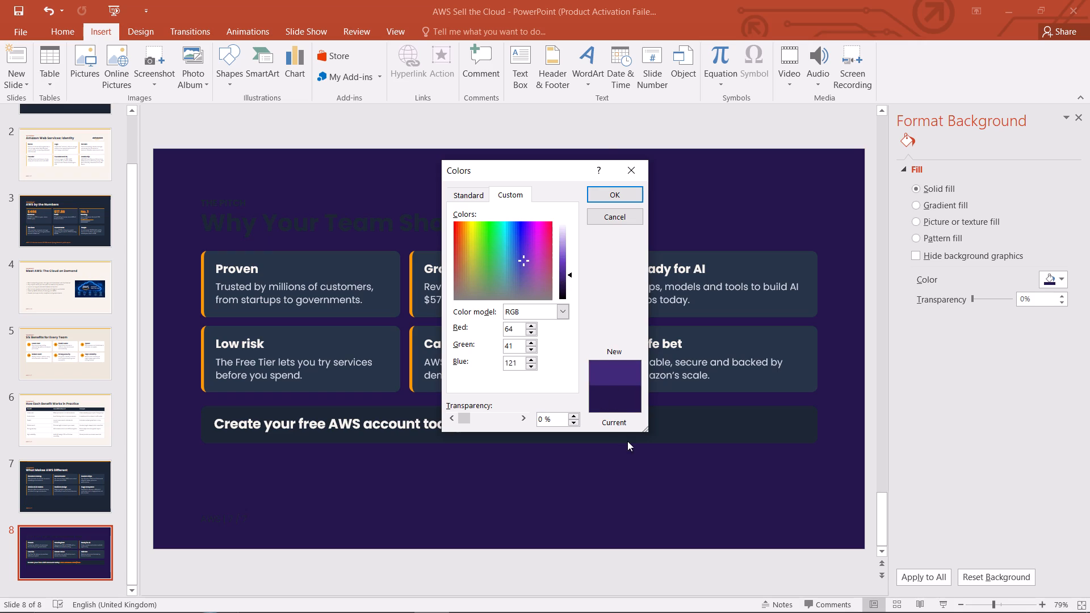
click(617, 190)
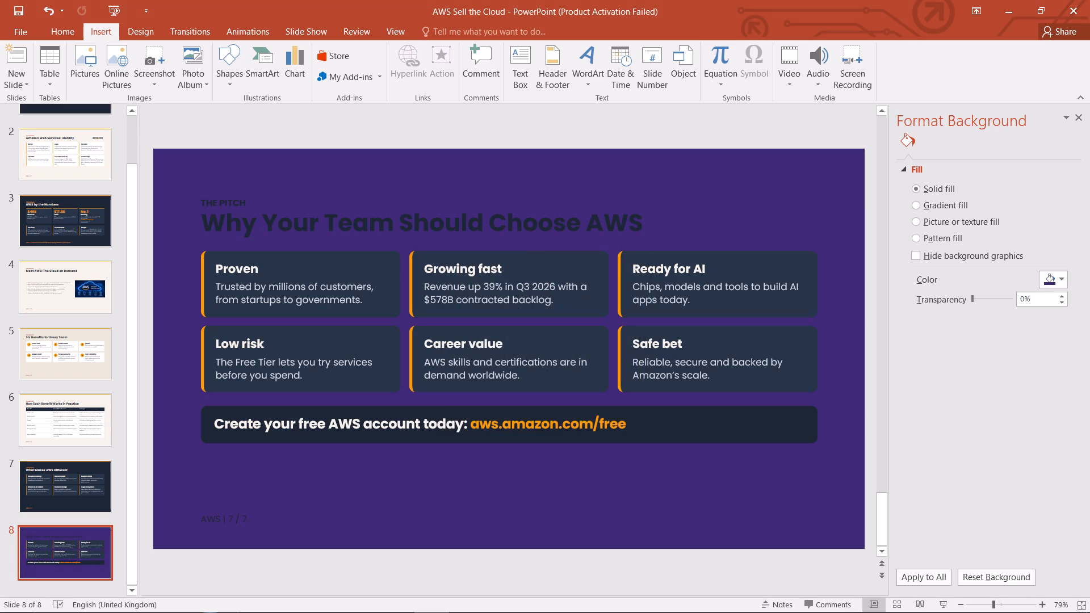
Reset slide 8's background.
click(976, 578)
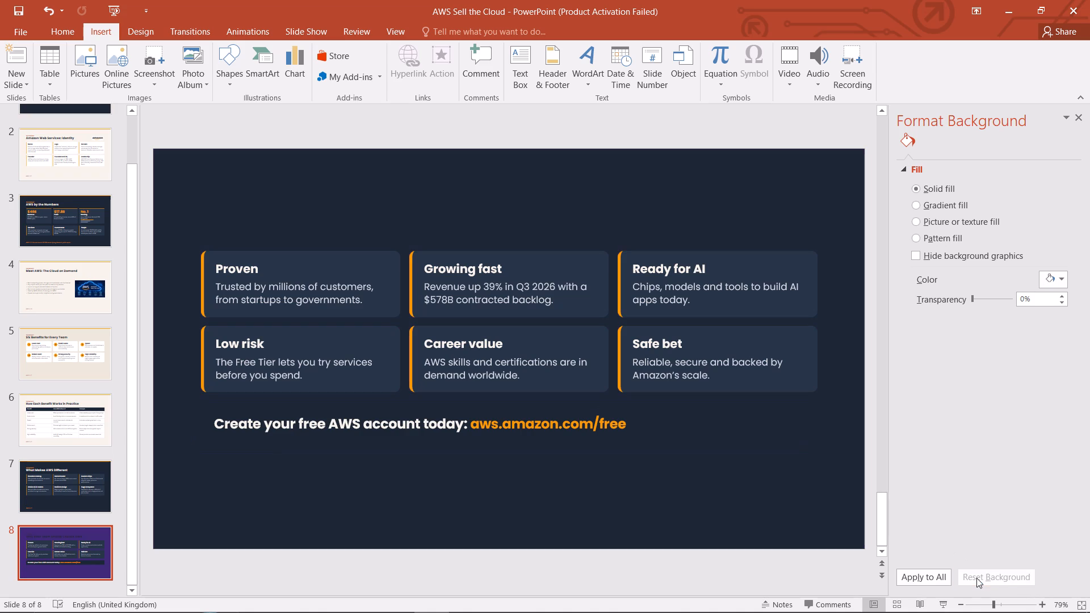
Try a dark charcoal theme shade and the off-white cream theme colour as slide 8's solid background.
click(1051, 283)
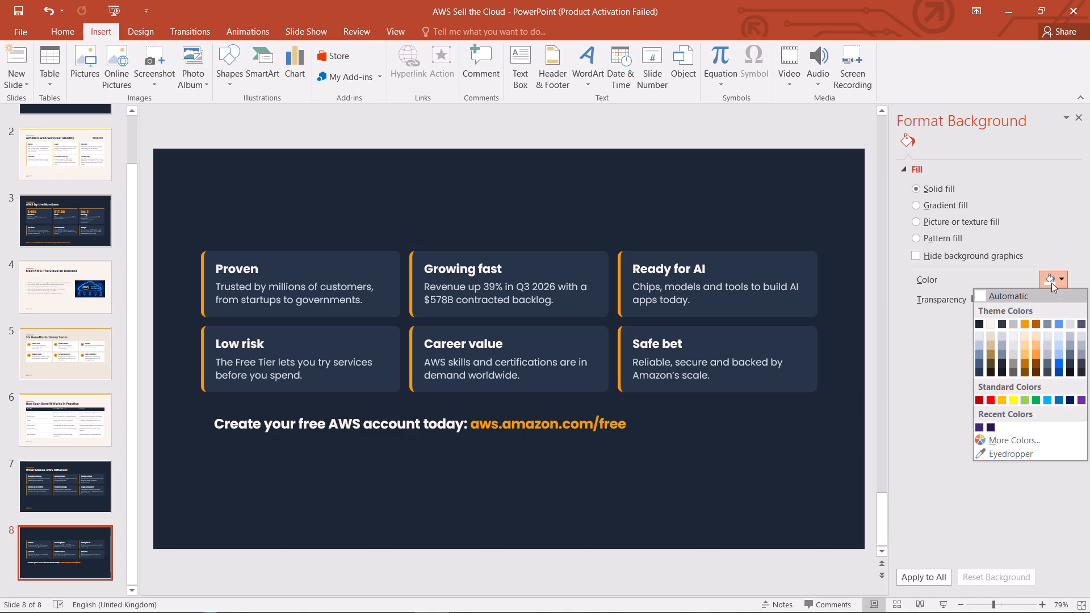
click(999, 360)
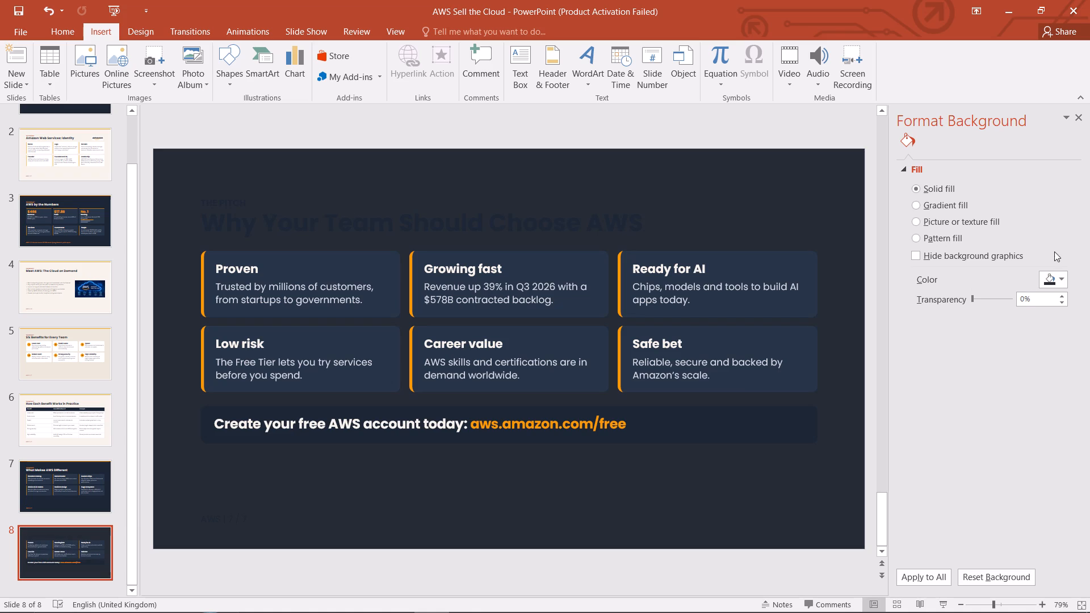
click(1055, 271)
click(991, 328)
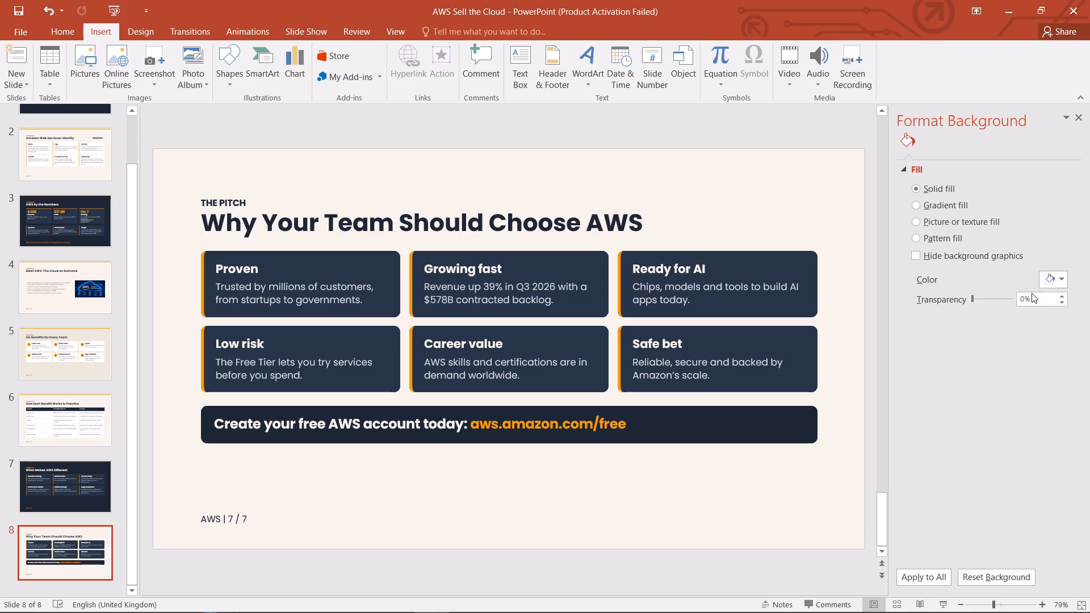
Set slide 8's solid background to the medium blue shade of the first theme colour.
click(1044, 280)
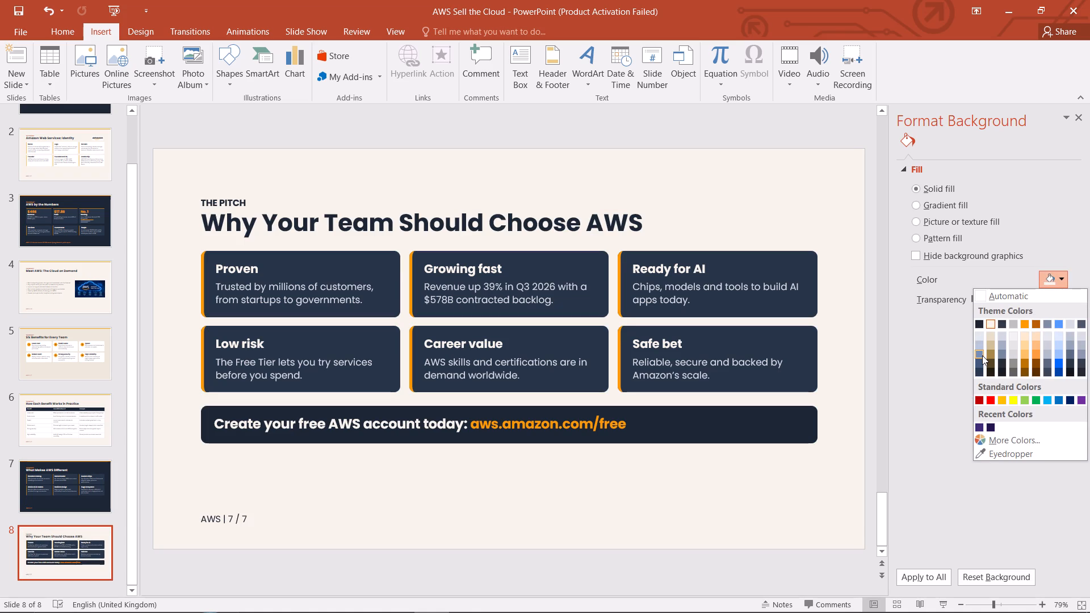
right_click(982, 355)
click(982, 354)
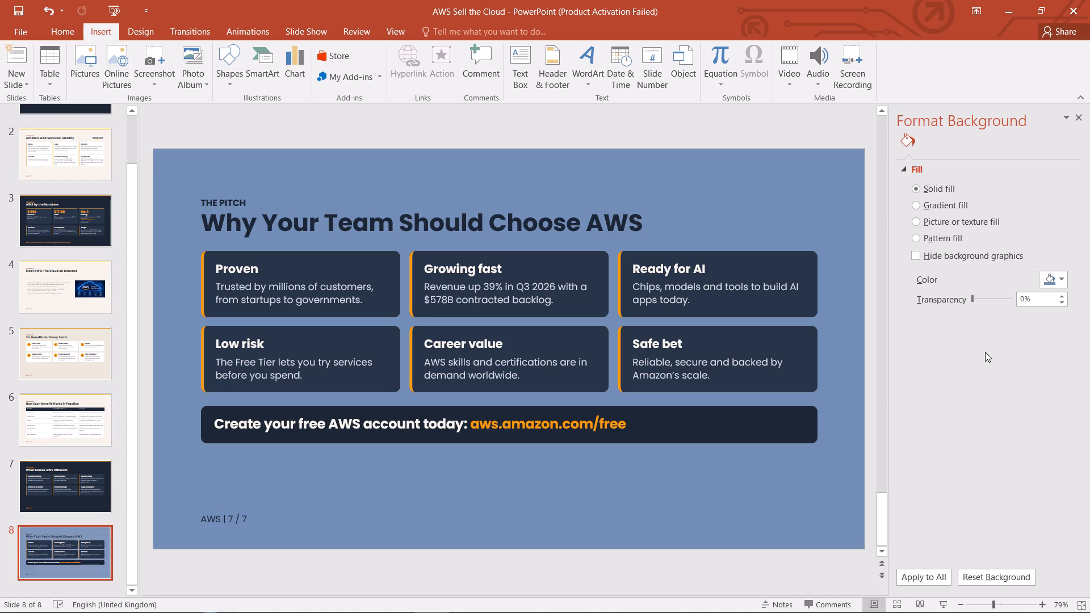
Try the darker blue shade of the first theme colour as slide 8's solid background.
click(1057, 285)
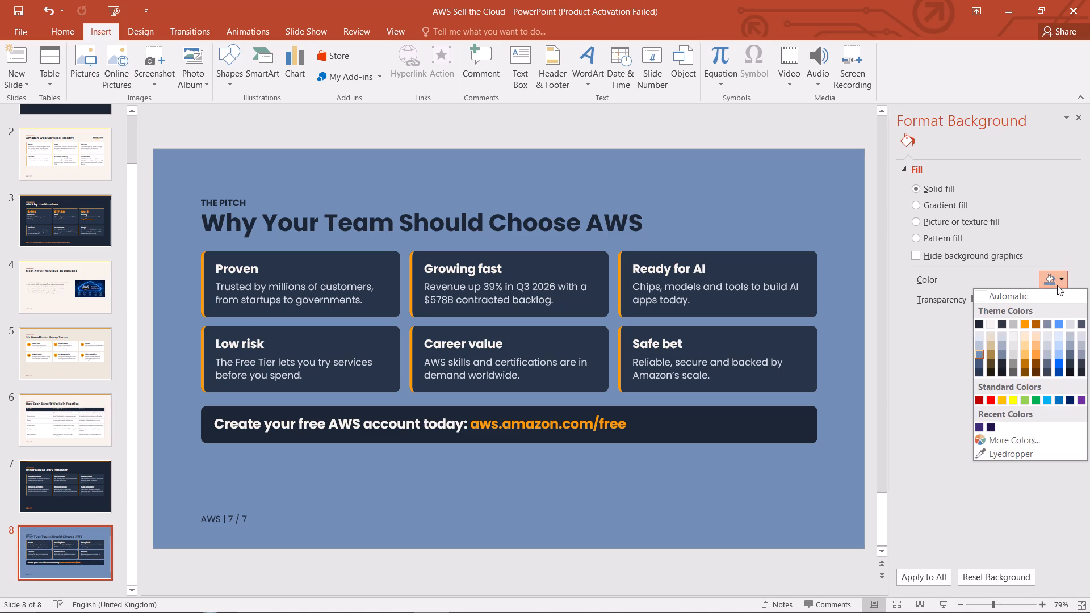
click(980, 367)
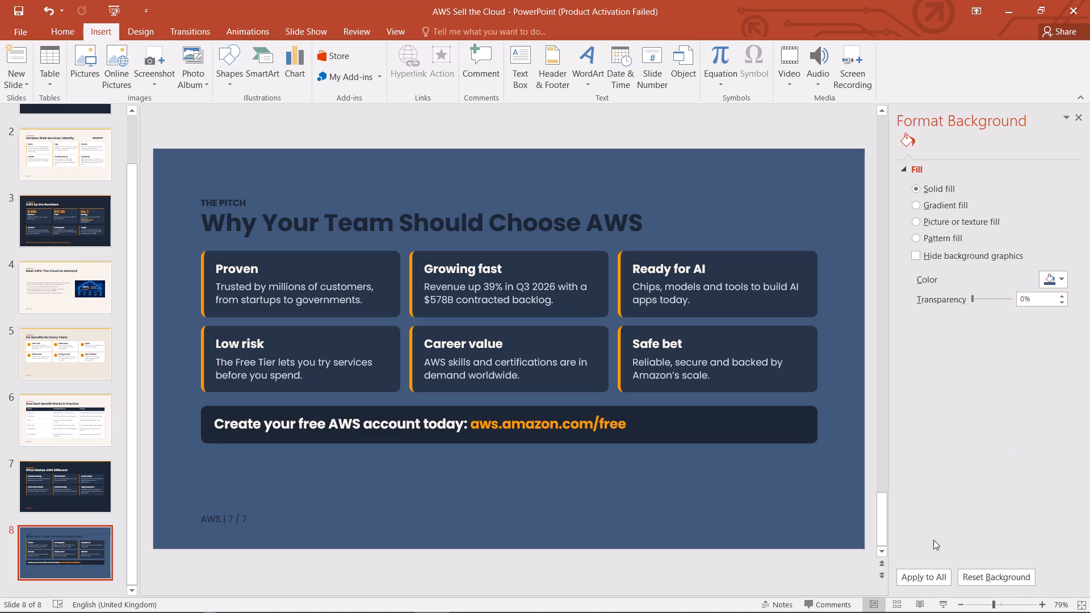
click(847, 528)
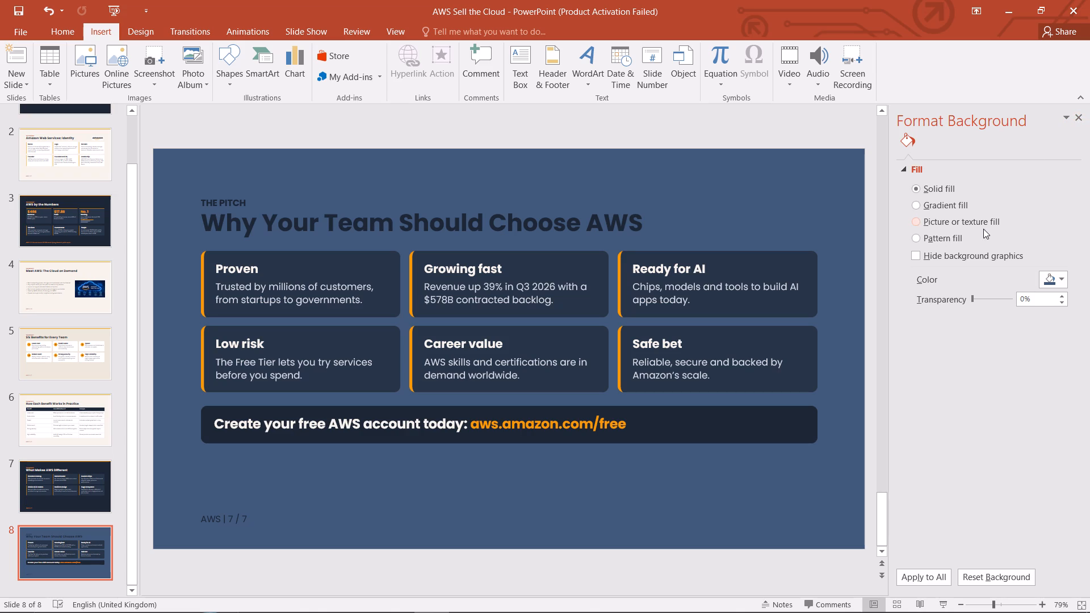
Undo slide 8's background colour changes back to the bright blue fill and close the background formatting.
key(ctrl+z)
key(ctrl+z)
key(ctrl+z)
key(ctrl+z)
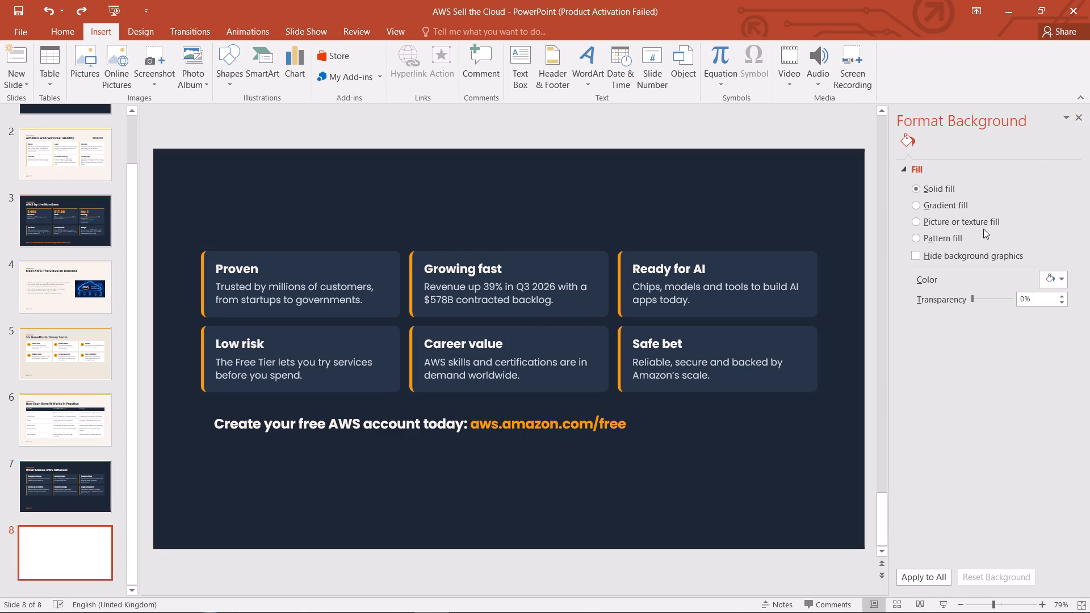
key(ctrl+z)
key(ctrl+z)
key(ctrl+z)
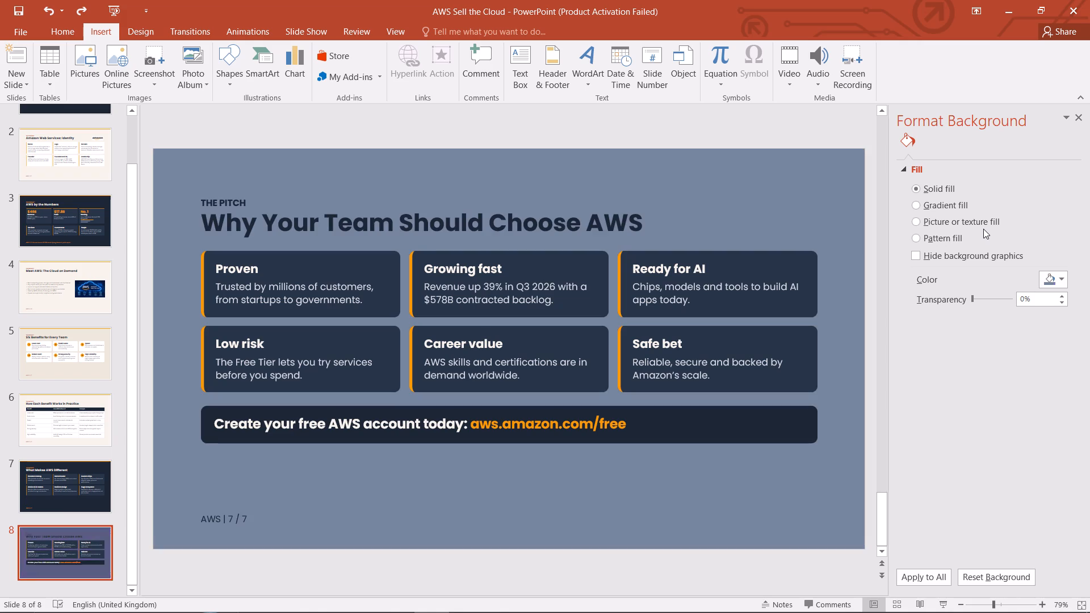
key(ctrl+z)
key(ctrl+z)
key(ctrl+z)
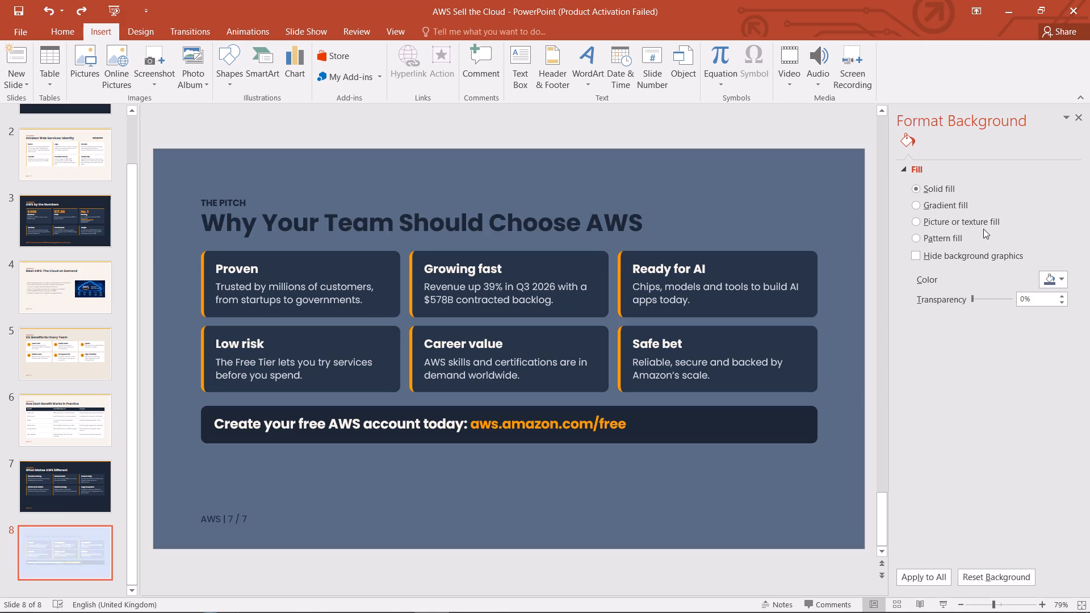
key(ctrl+z)
key(ctrl+z)
key(ctrl+z)
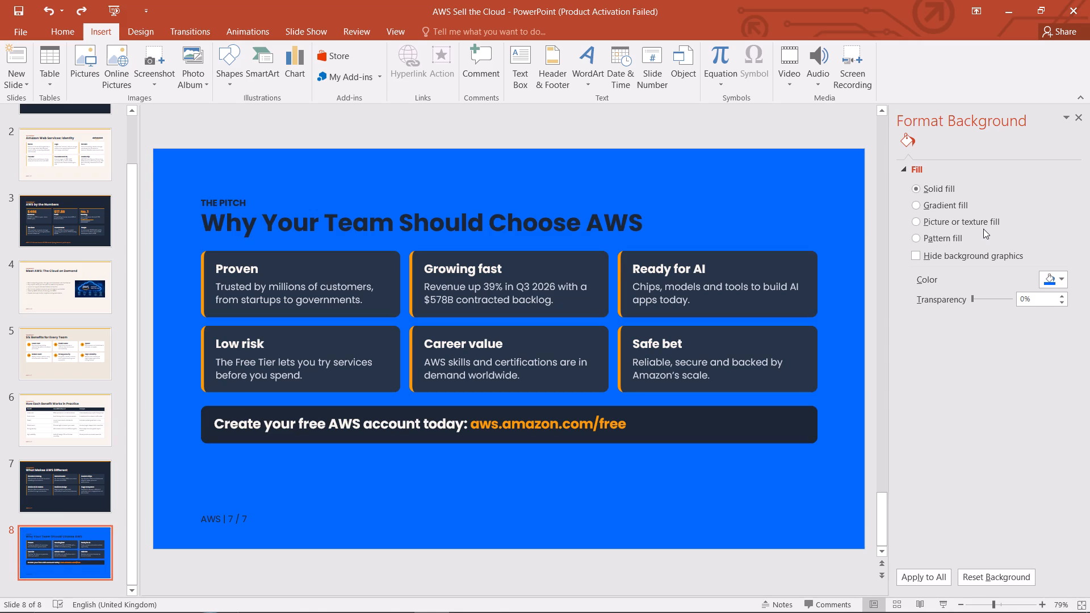
key(ctrl+z)
key(ctrl+z)
key(ctrl+z)
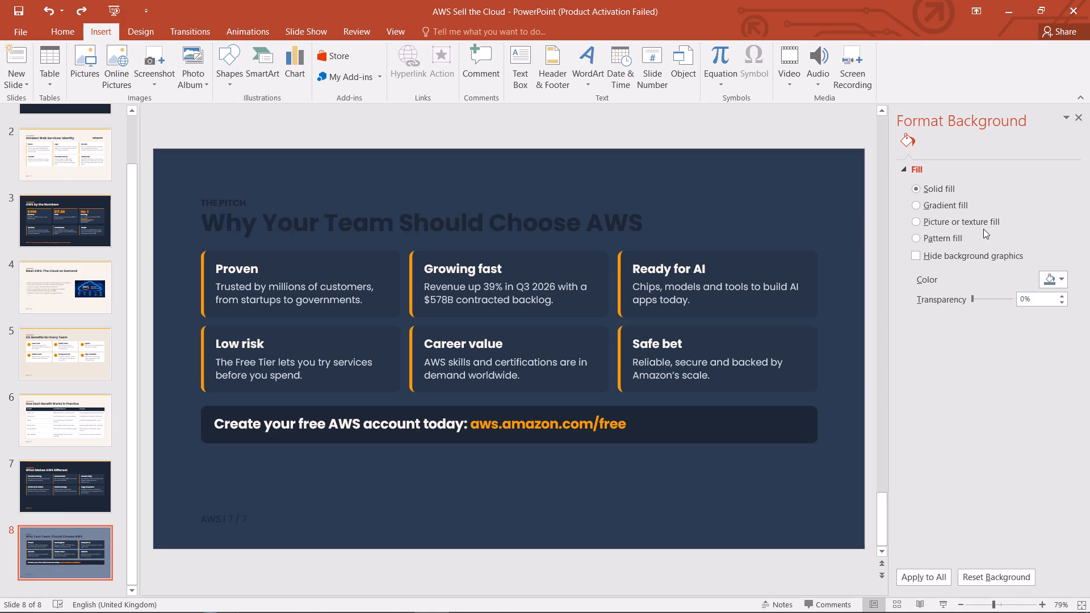
key(ctrl+z)
key(ctrl+z)
key(ctrl+z)
key(ctrl+z)
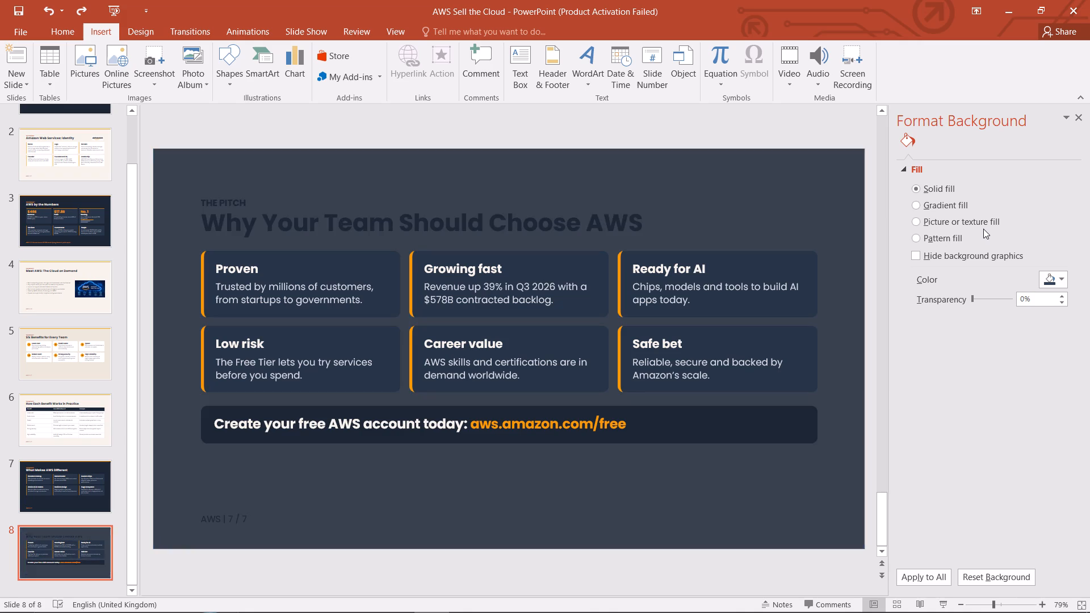
key(ctrl+z)
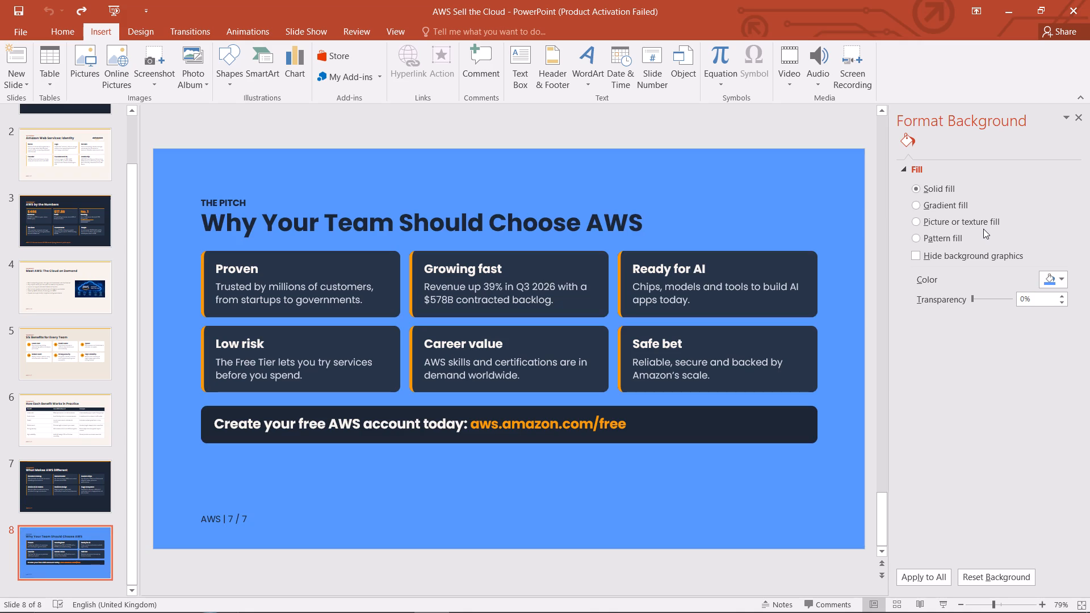
key(ctrl+z)
key(ctrl+z)
key(ctrl+z)
key(ctrl+z)
key(ctrl+z)
click(1080, 122)
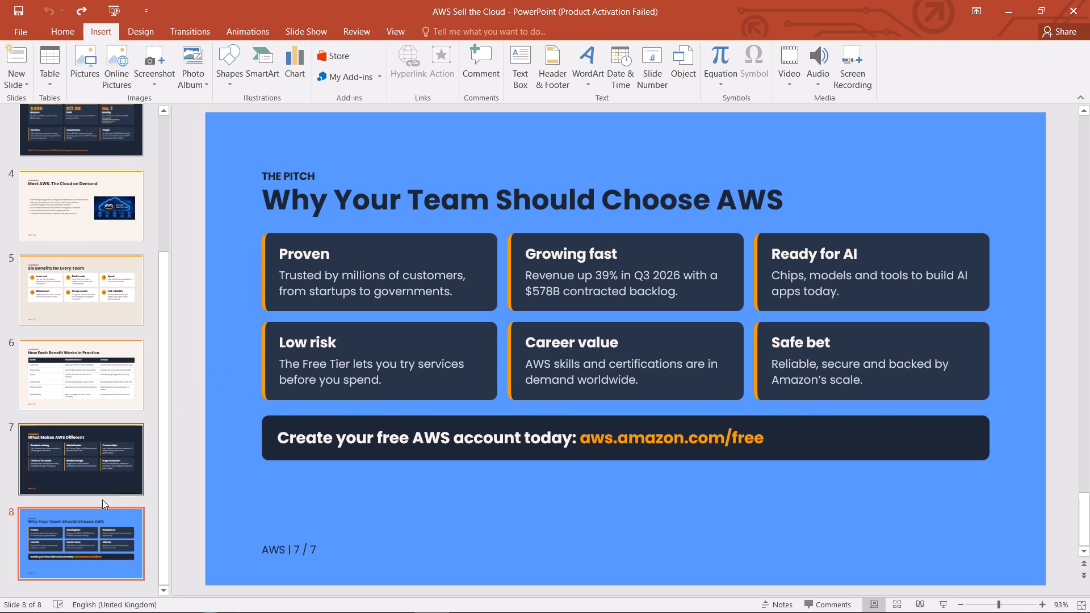
Copy the orange bar along the top edge of slide 7 and paste it onto slide 8 using the destination theme.
click(102, 500)
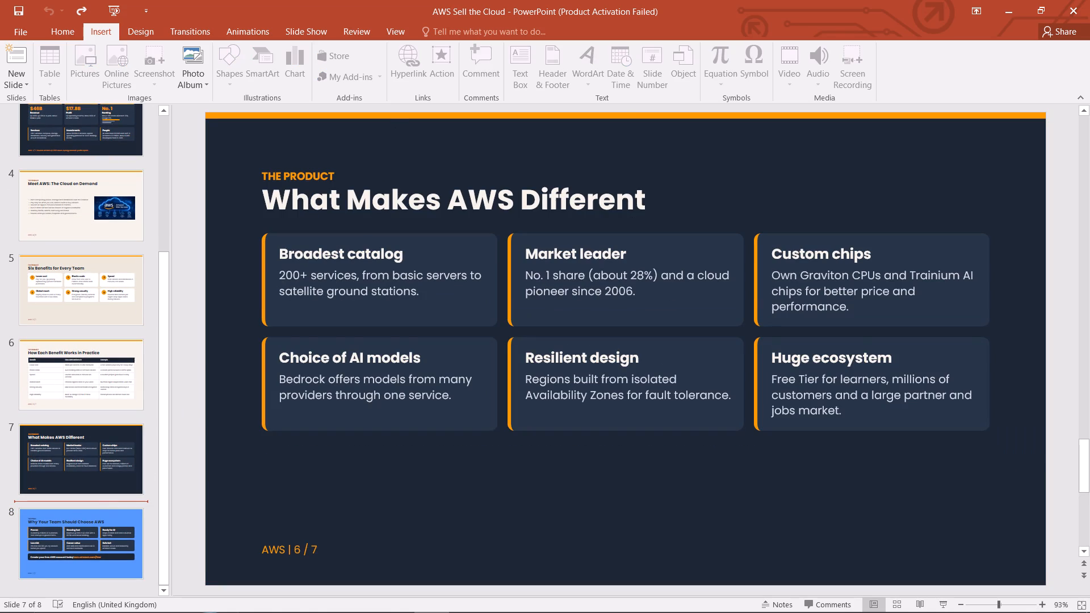
click(392, 119)
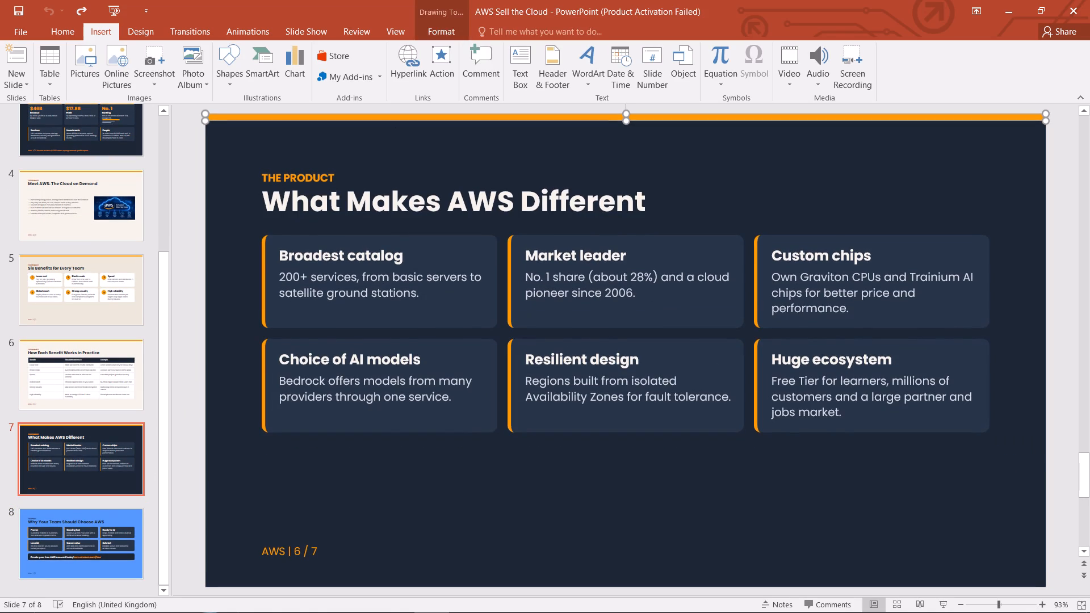
click(395, 112)
right_click(395, 112)
right_click(396, 118)
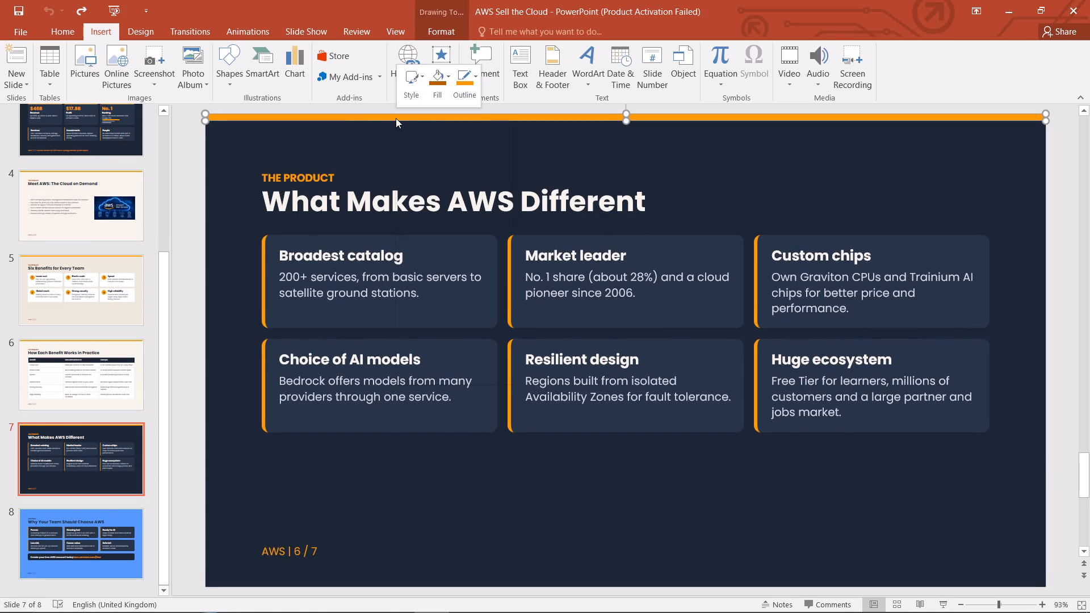
click(418, 146)
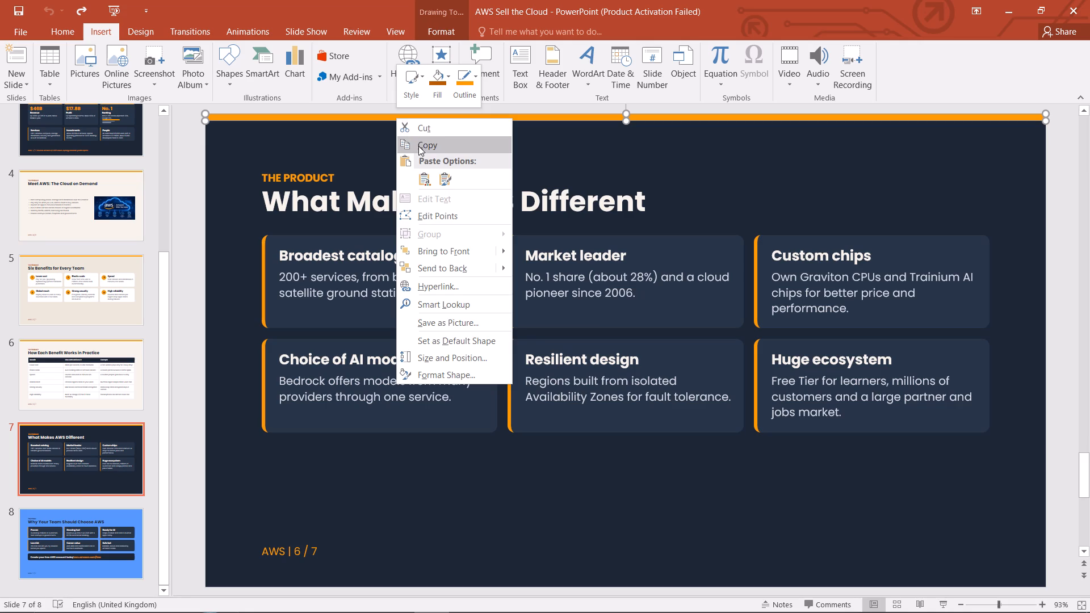
click(76, 522)
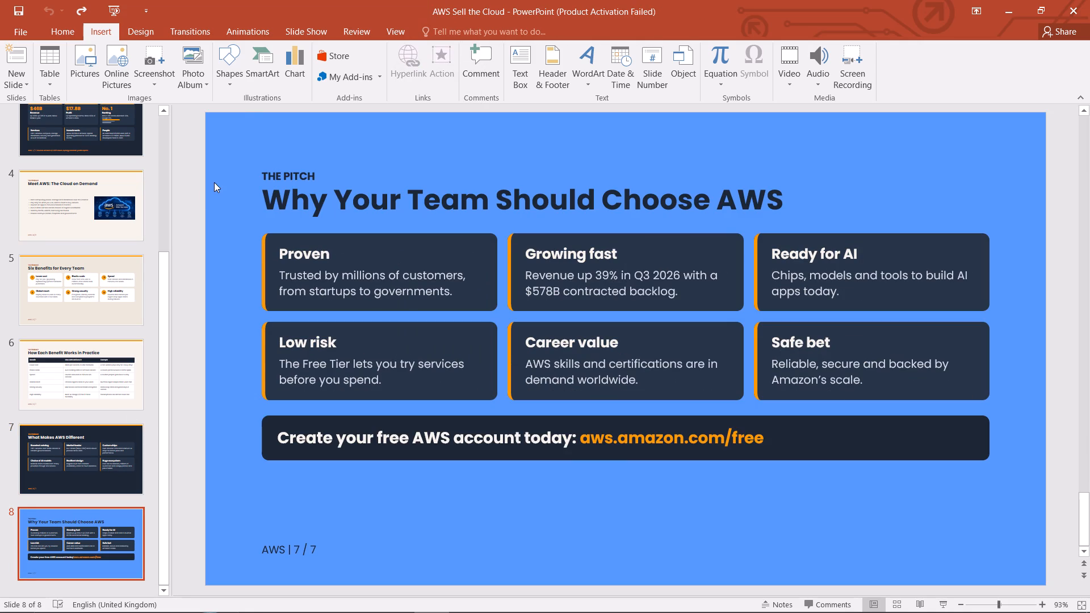
right_click(245, 114)
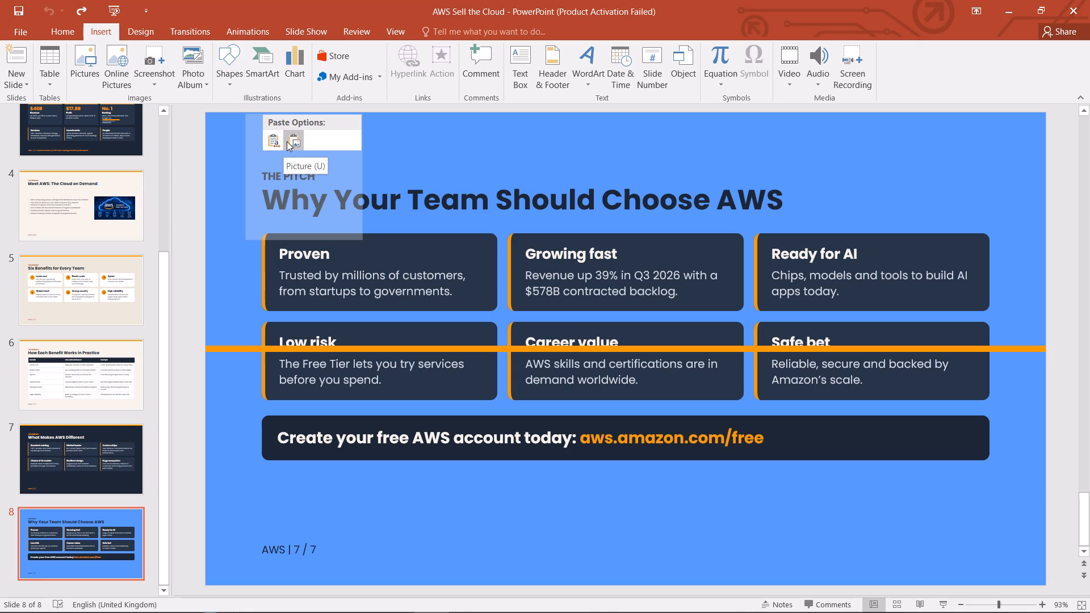
click(276, 142)
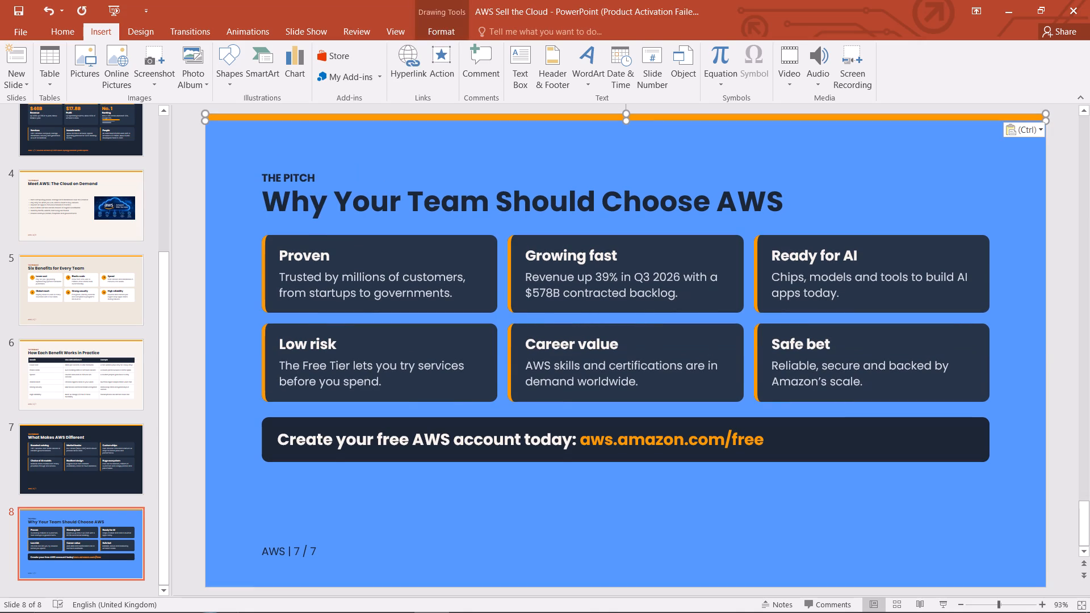
click(978, 225)
click(1089, 228)
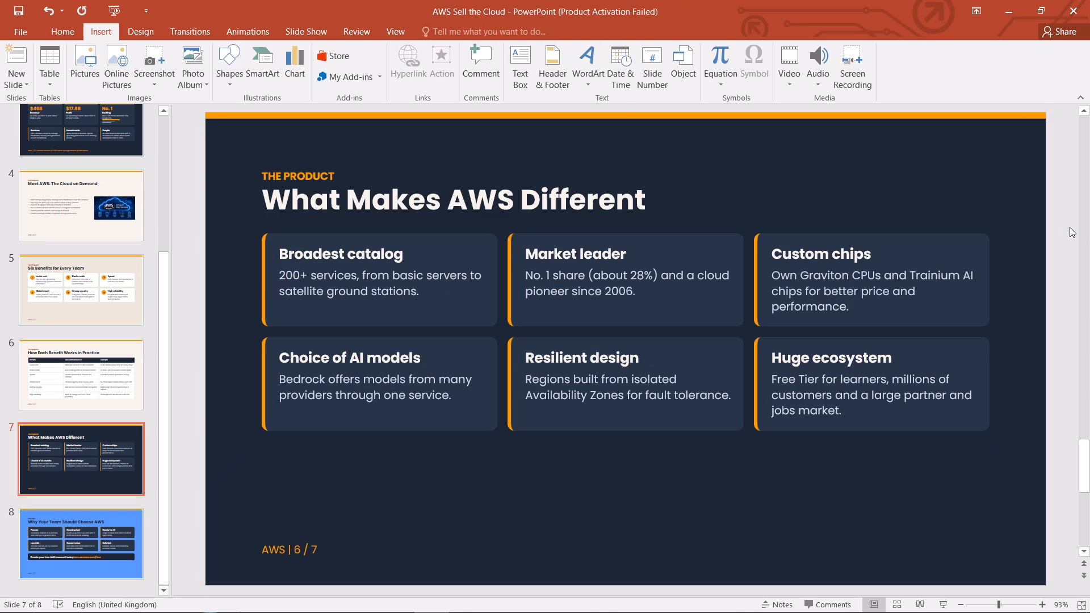
click(97, 565)
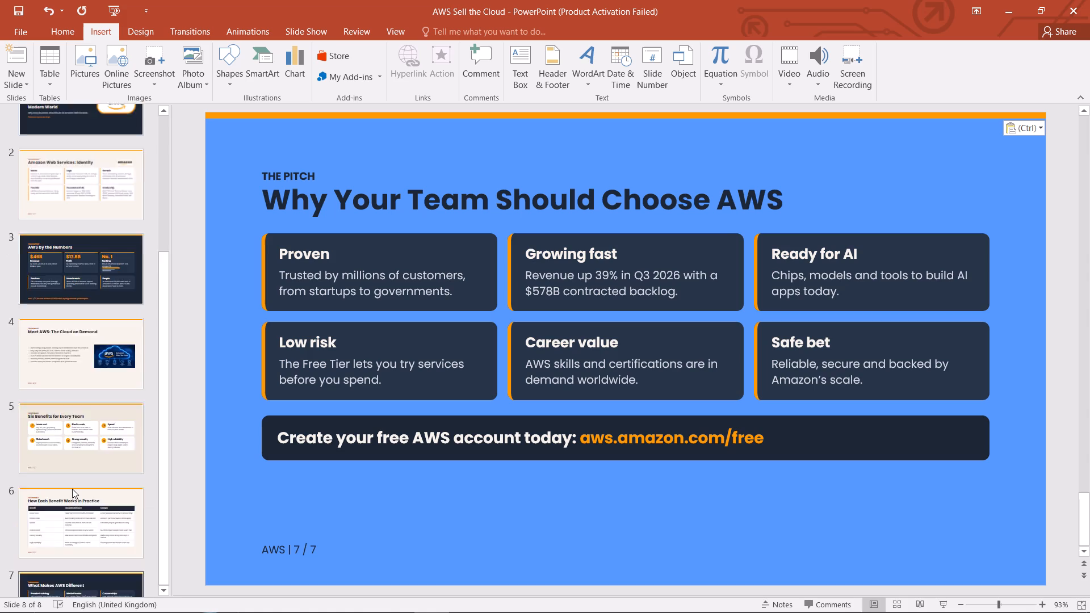
Compare the other slides' backgrounds and look up the custom RGB values of slide 3's dark navy background.
click(65, 409)
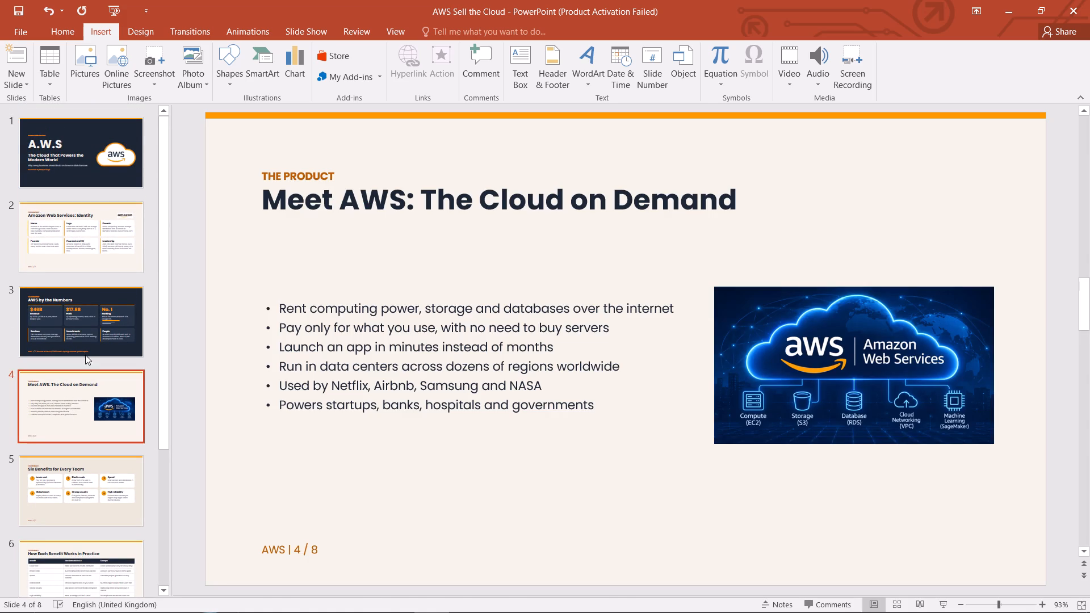
click(86, 487)
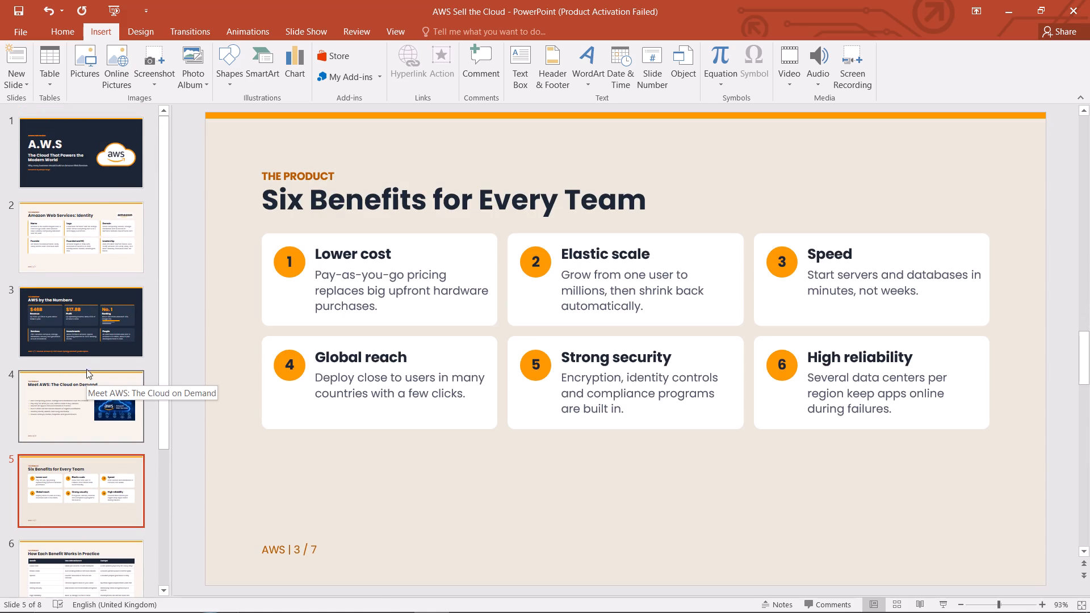
click(84, 333)
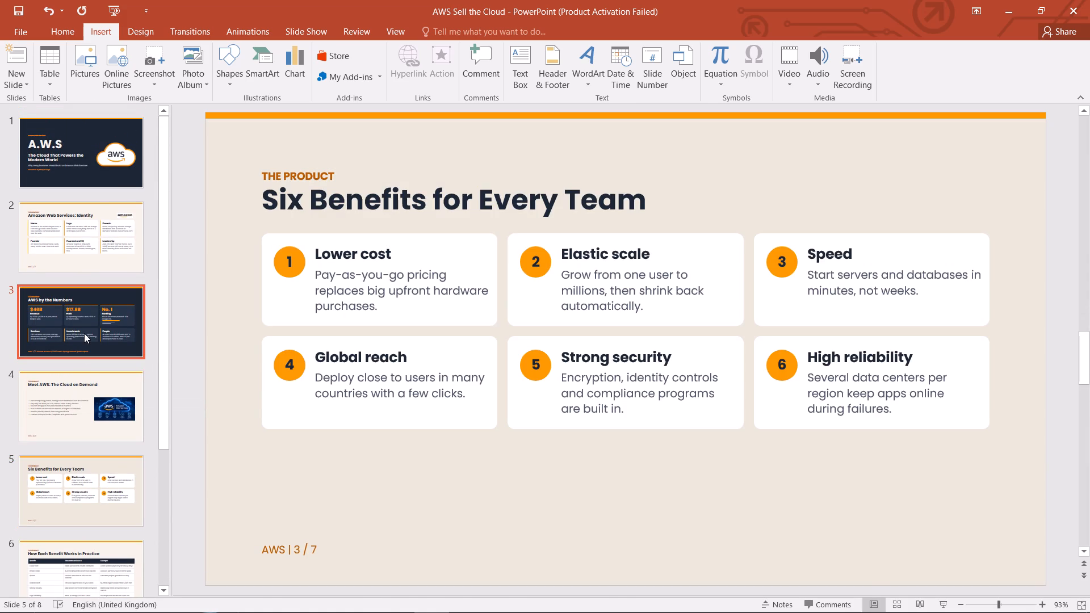
right_click(745, 201)
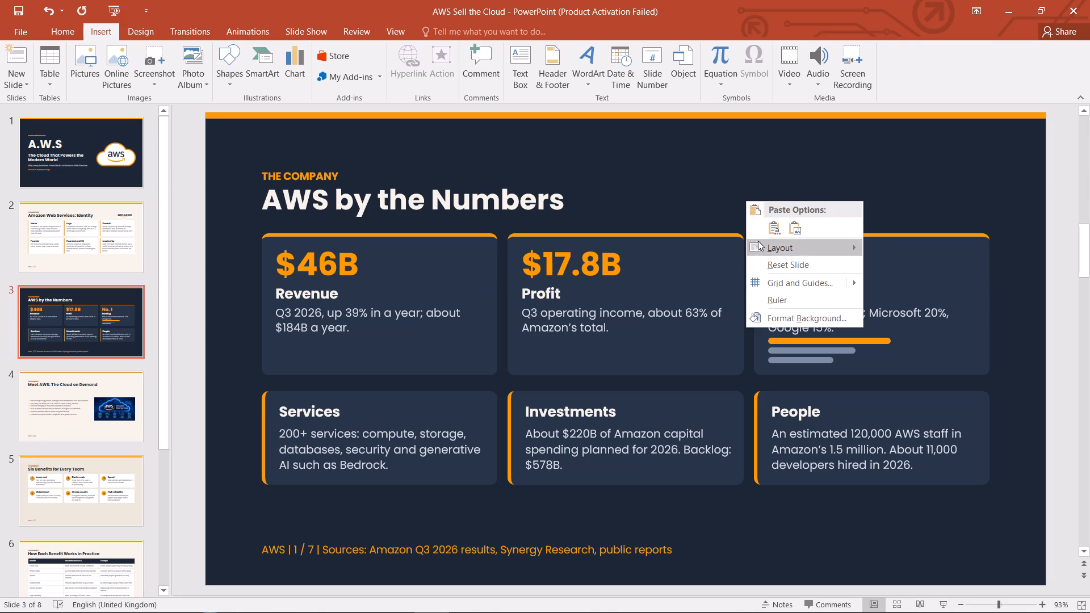
click(779, 324)
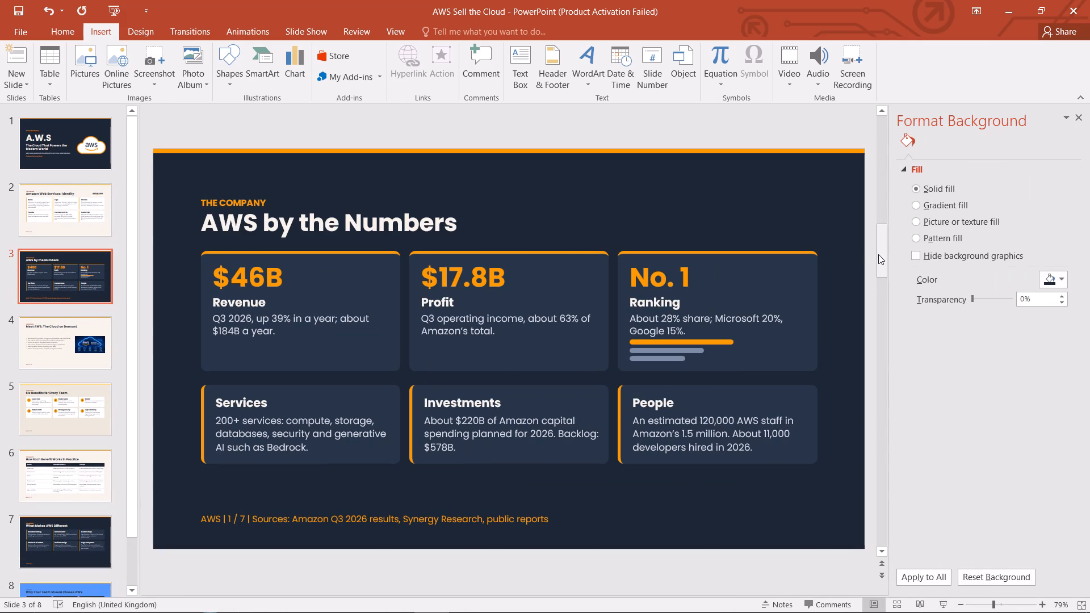
drag(878, 254, 890, 315)
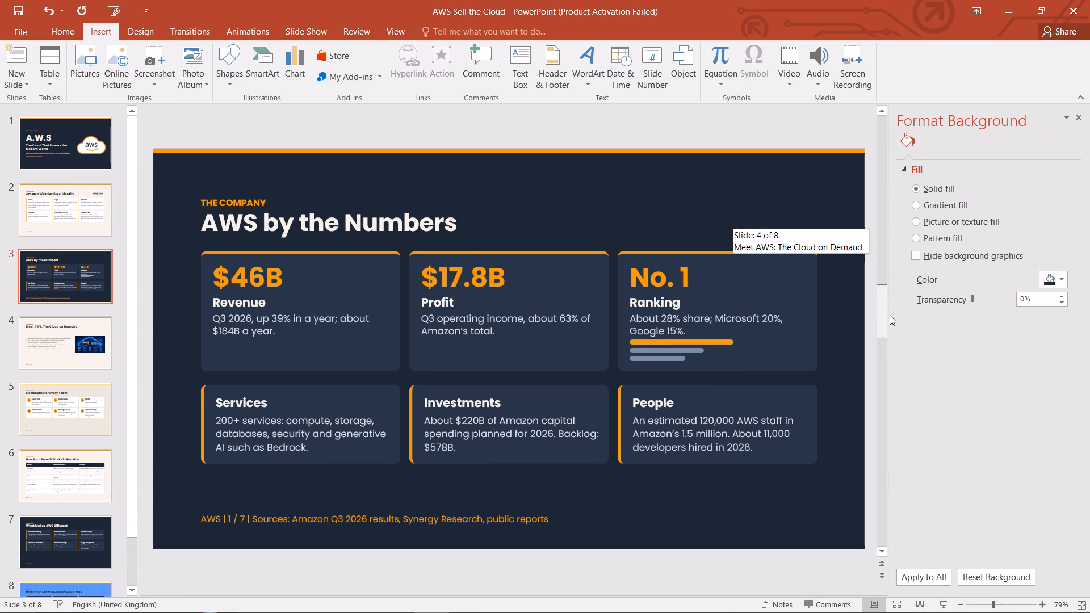
drag(890, 315, 924, 480)
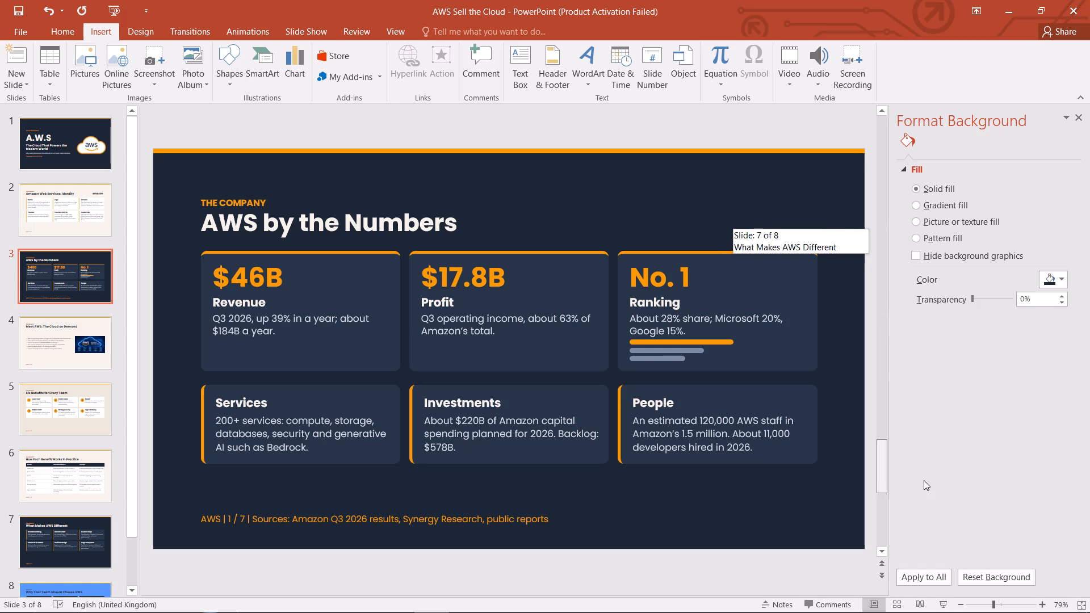
drag(924, 480, 925, 484)
drag(883, 494, 863, 386)
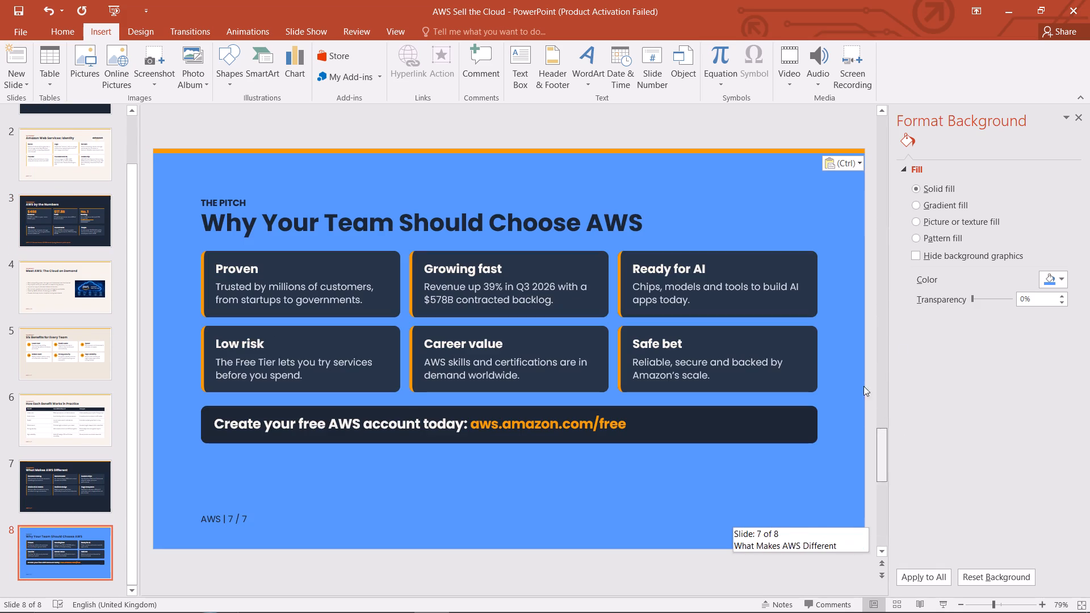
drag(863, 386, 801, 211)
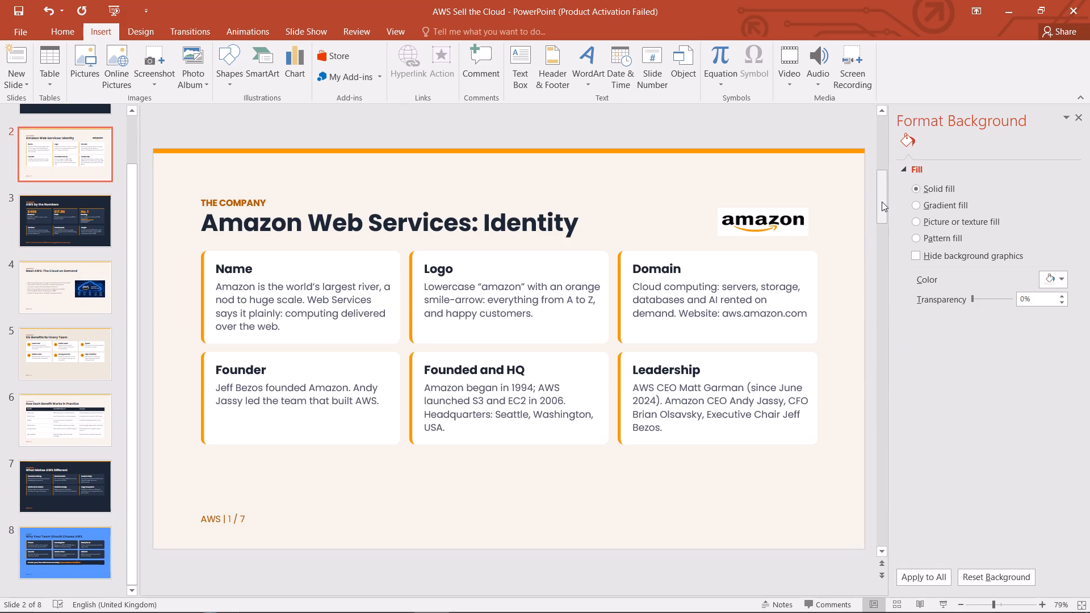
drag(882, 201, 879, 256)
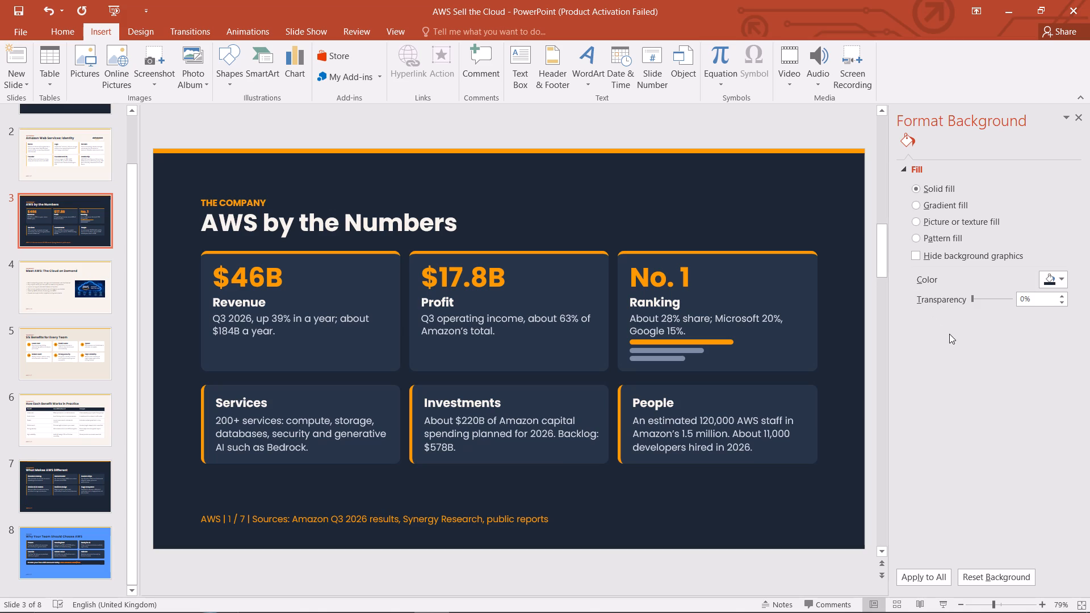
click(1066, 271)
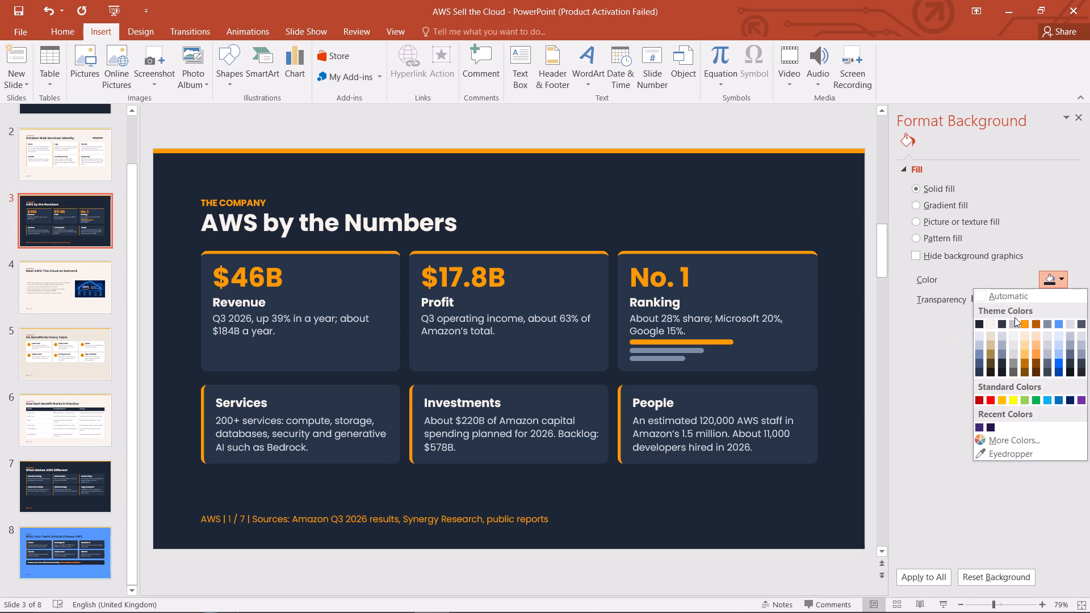
click(975, 438)
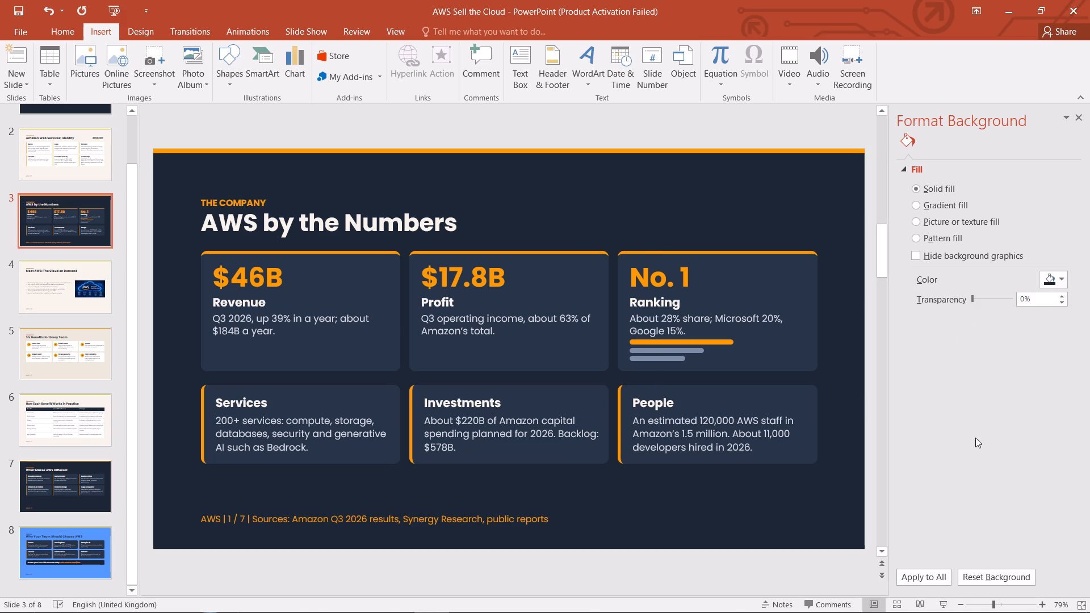
click(975, 438)
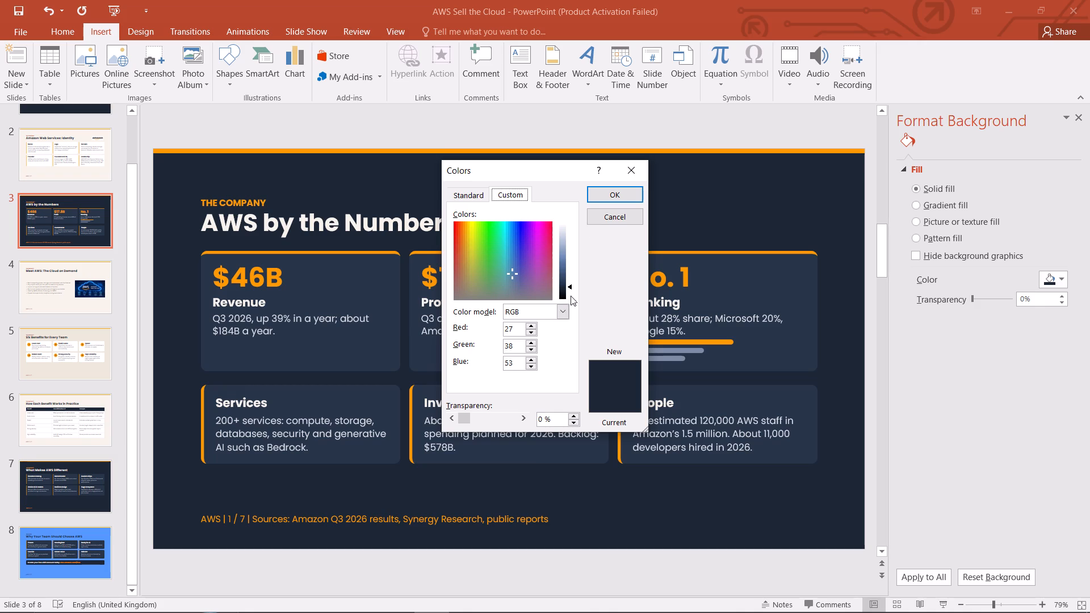
Set slide 8's solid background to the custom dark navy with RGB values 27, 38 and 53.
click(626, 166)
drag(884, 256, 884, 260)
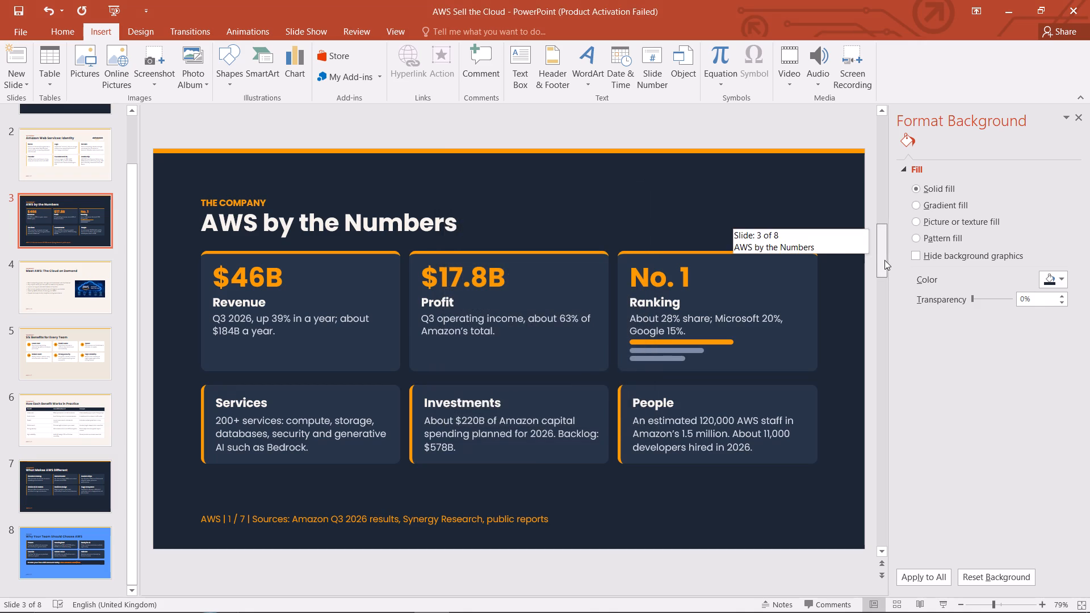
drag(884, 260, 964, 592)
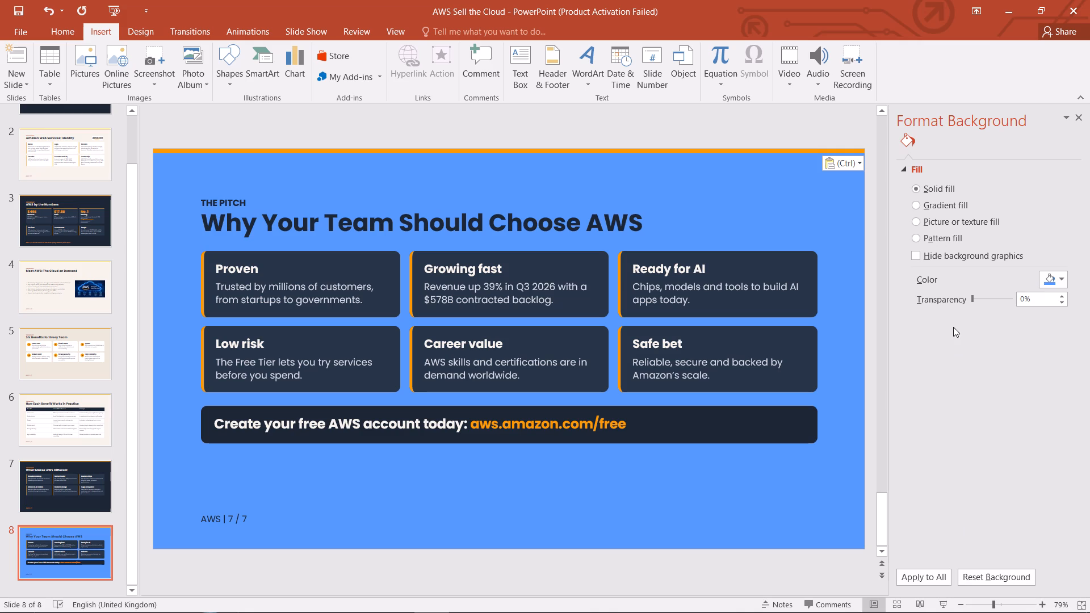
click(1045, 275)
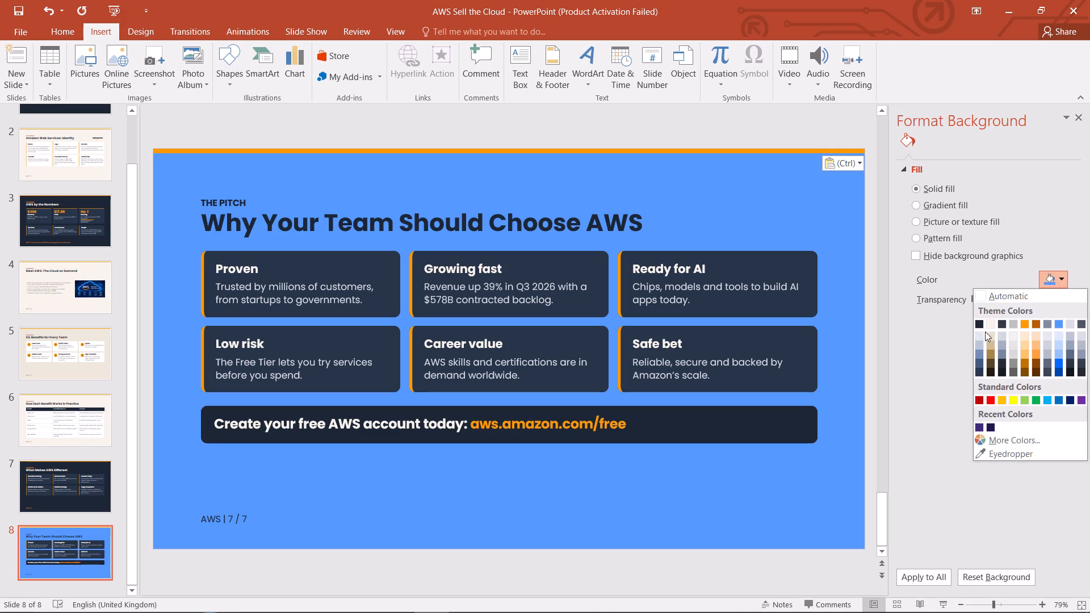
click(1003, 434)
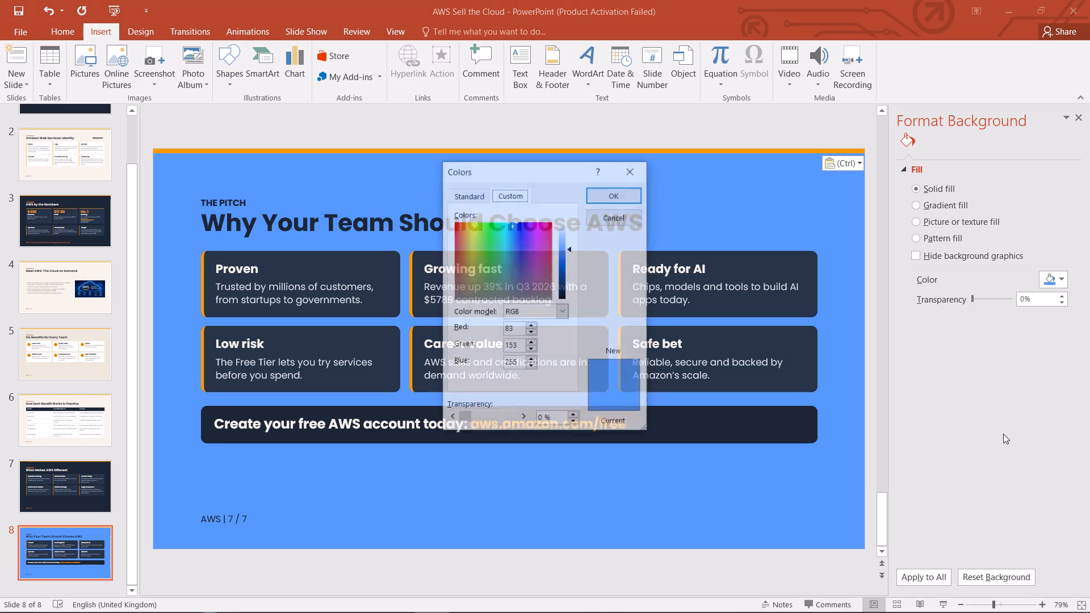
click(511, 329)
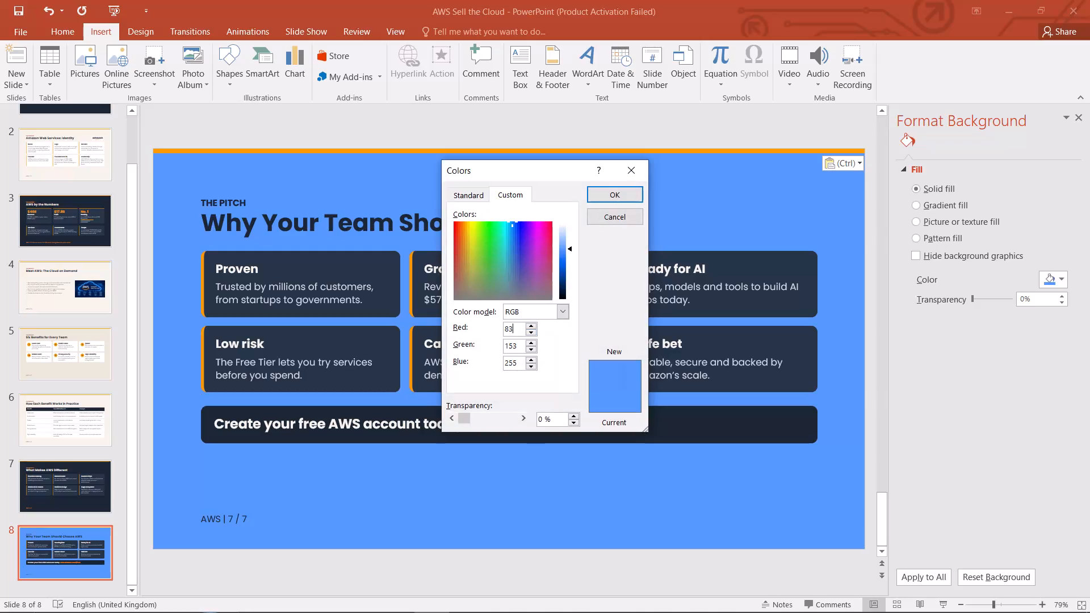
key(BackSpace)
key(BackSpace)
text(27)
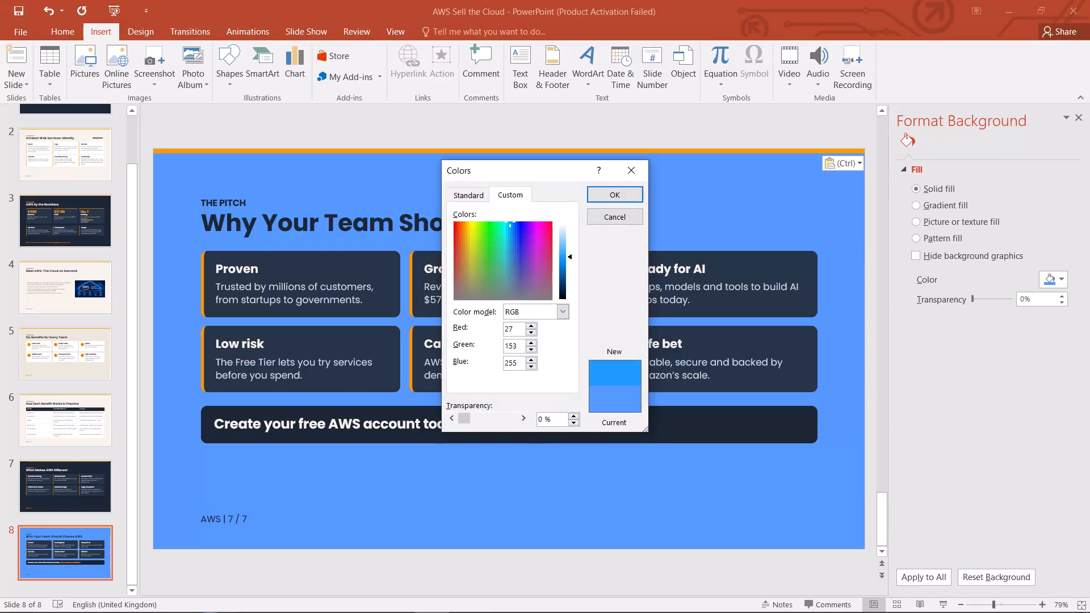
key(Down)
key(Up)
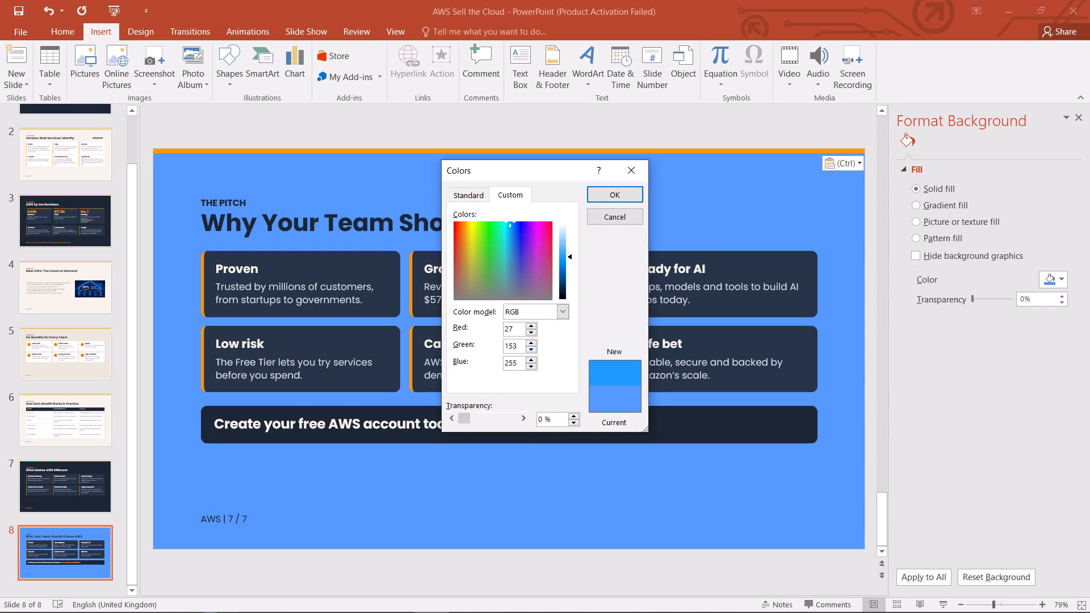
click(523, 347)
key(BackSpace)
key(BackSpace)
key(BackSpace)
key(BackSpace)
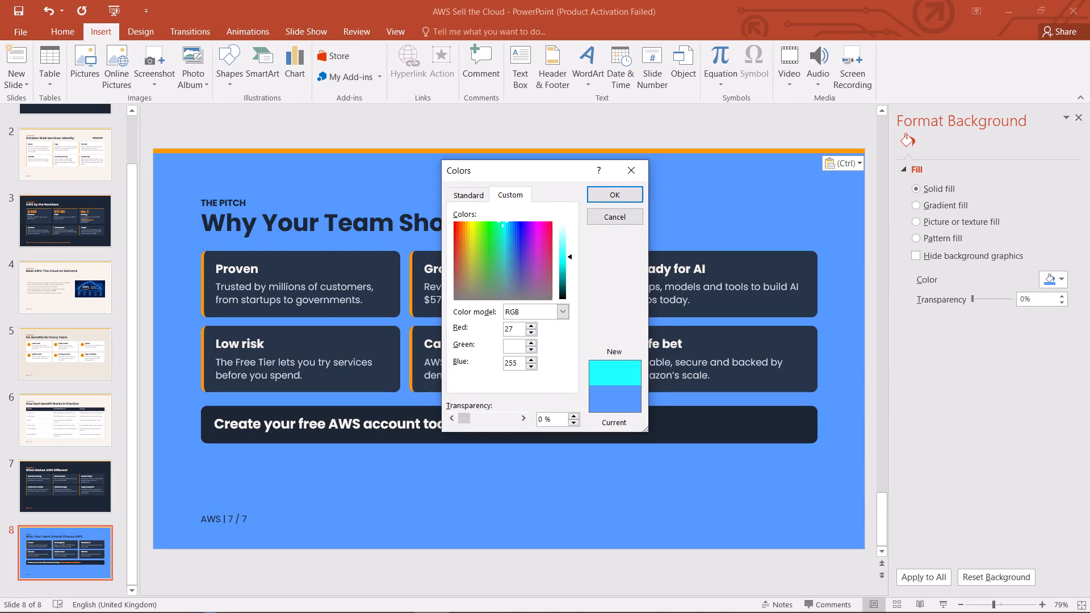
text(38)
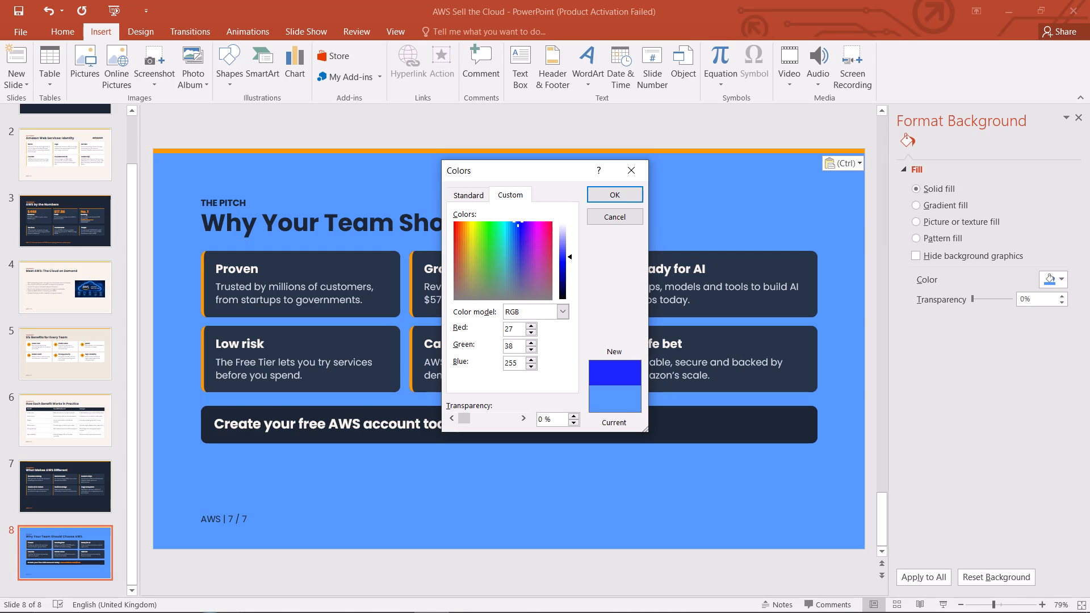
click(522, 364)
key(BackSpace)
key(BackSpace)
key(BackSpace)
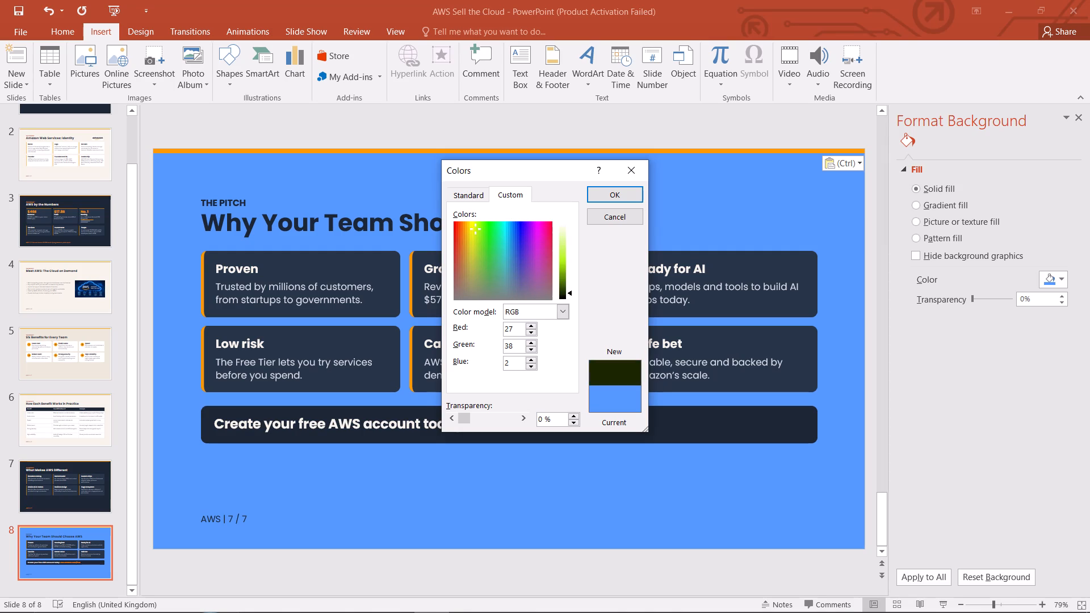
text(53)
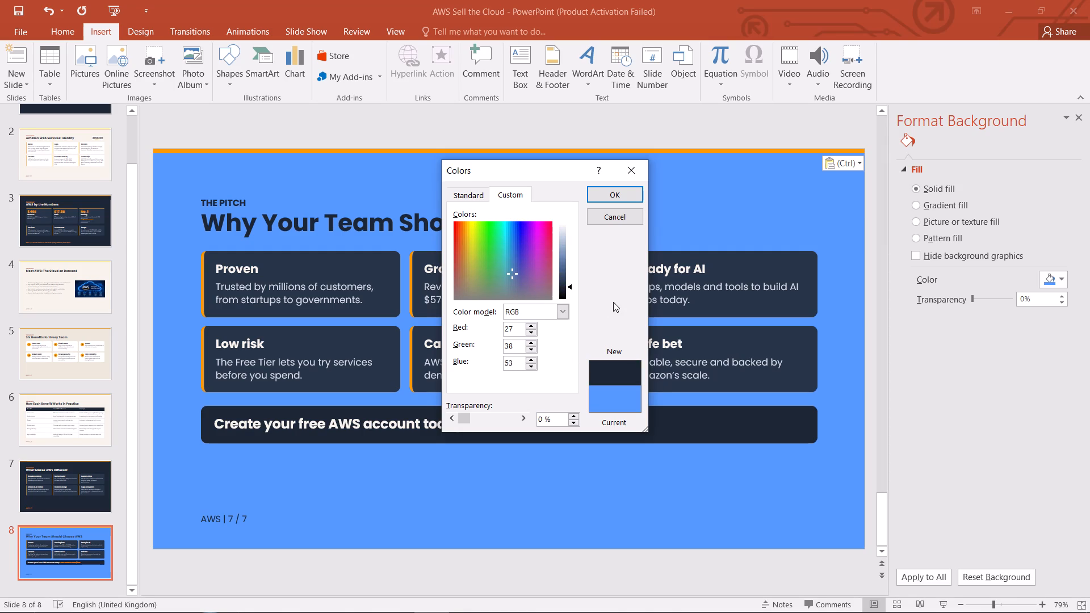
click(602, 192)
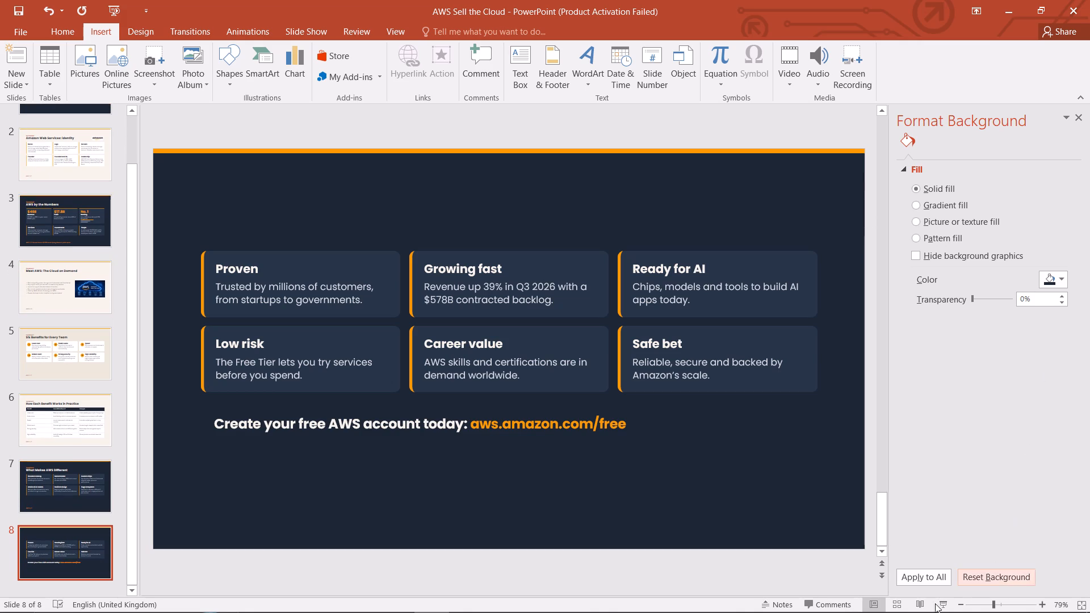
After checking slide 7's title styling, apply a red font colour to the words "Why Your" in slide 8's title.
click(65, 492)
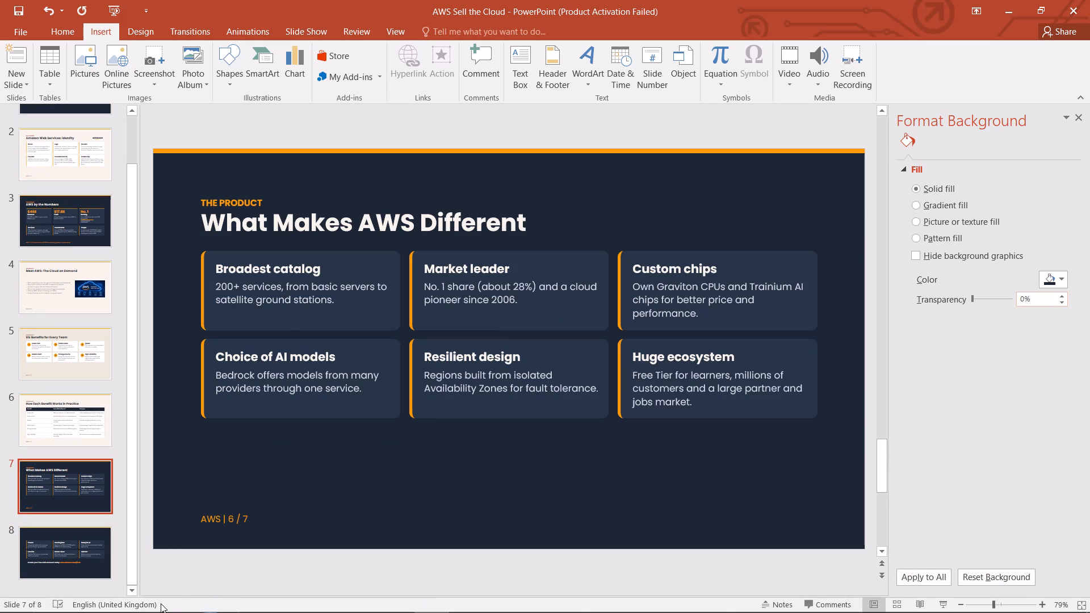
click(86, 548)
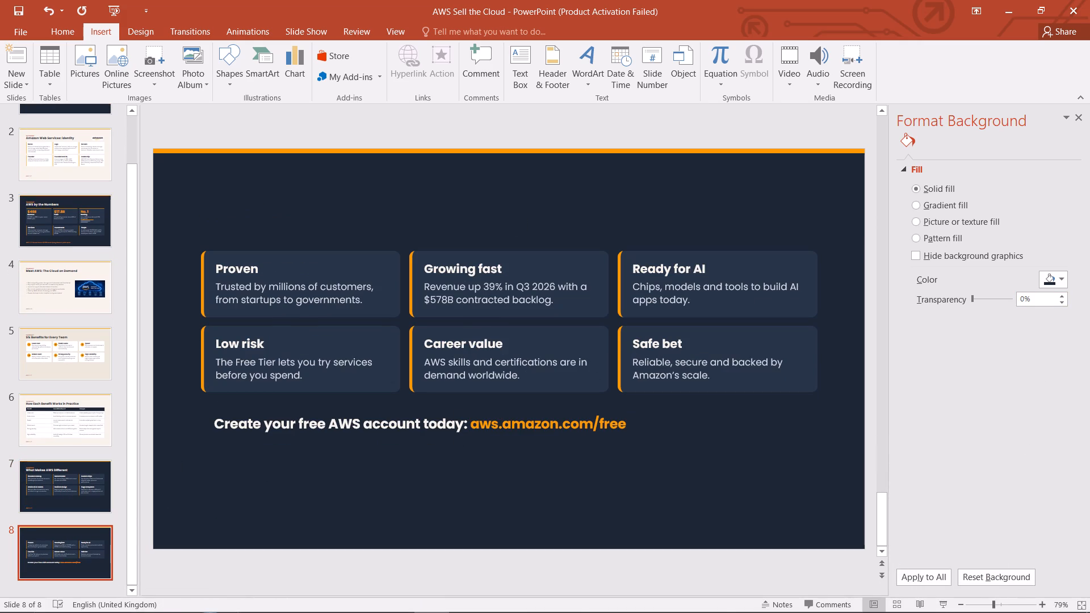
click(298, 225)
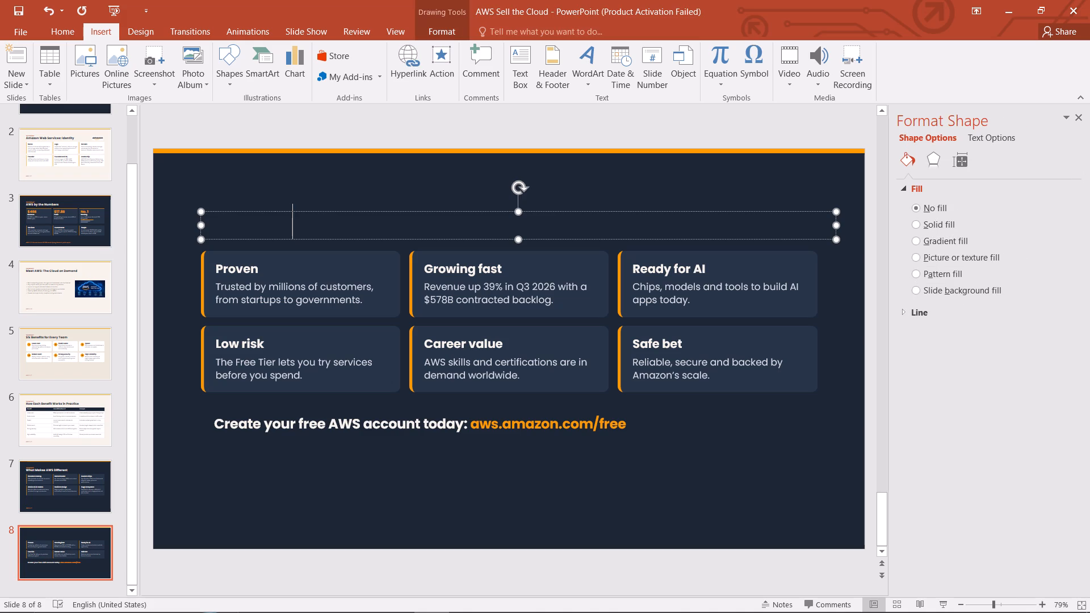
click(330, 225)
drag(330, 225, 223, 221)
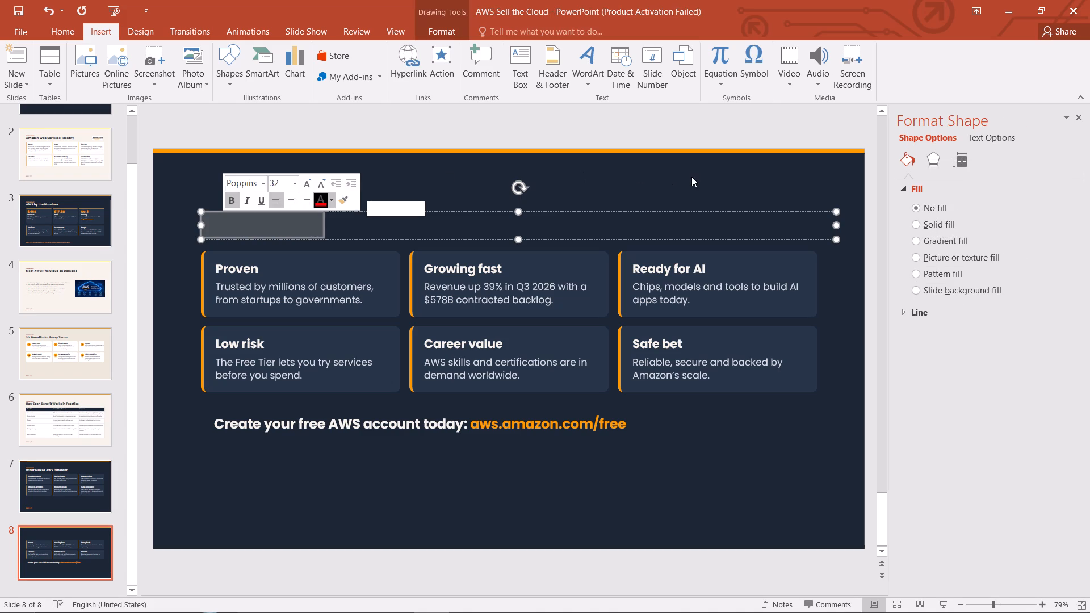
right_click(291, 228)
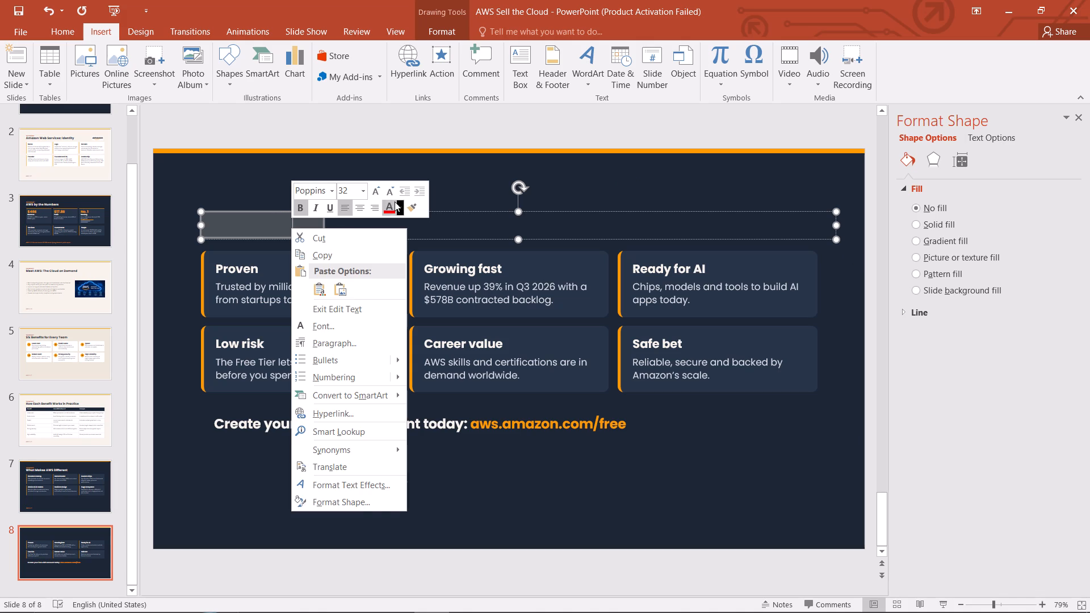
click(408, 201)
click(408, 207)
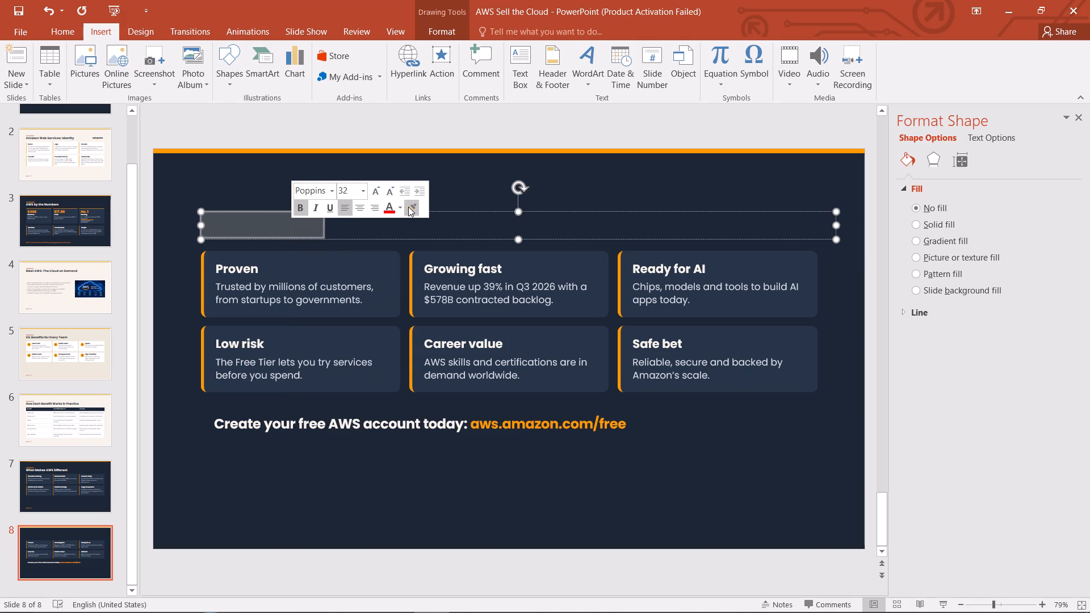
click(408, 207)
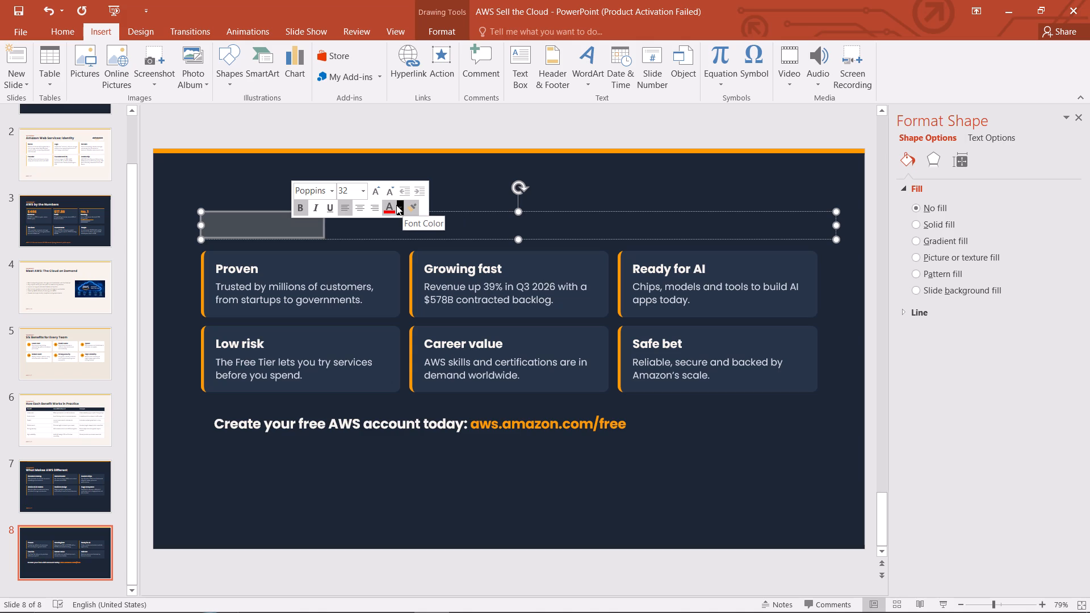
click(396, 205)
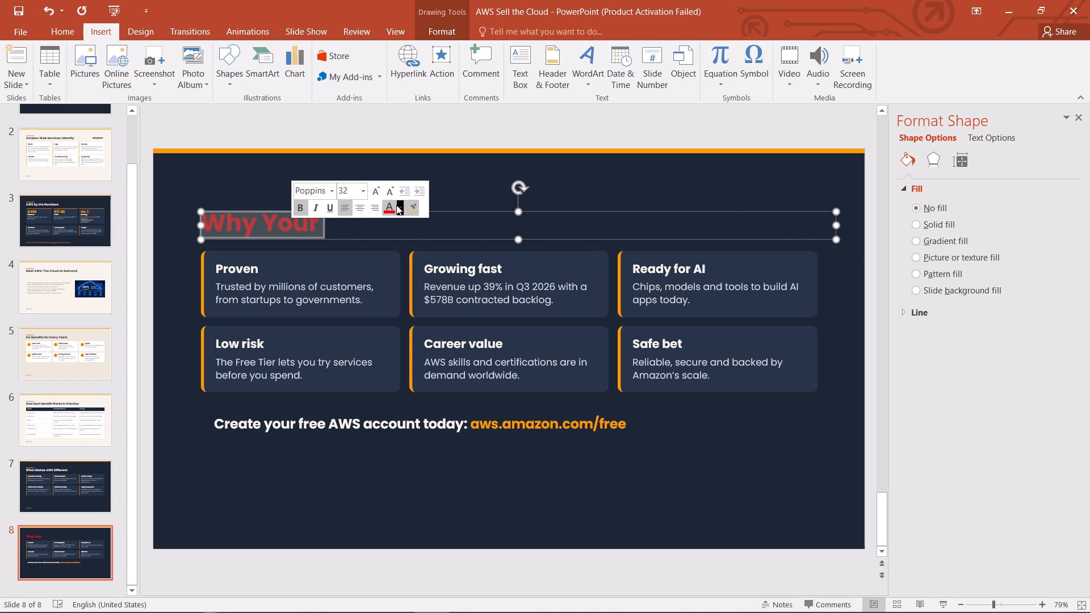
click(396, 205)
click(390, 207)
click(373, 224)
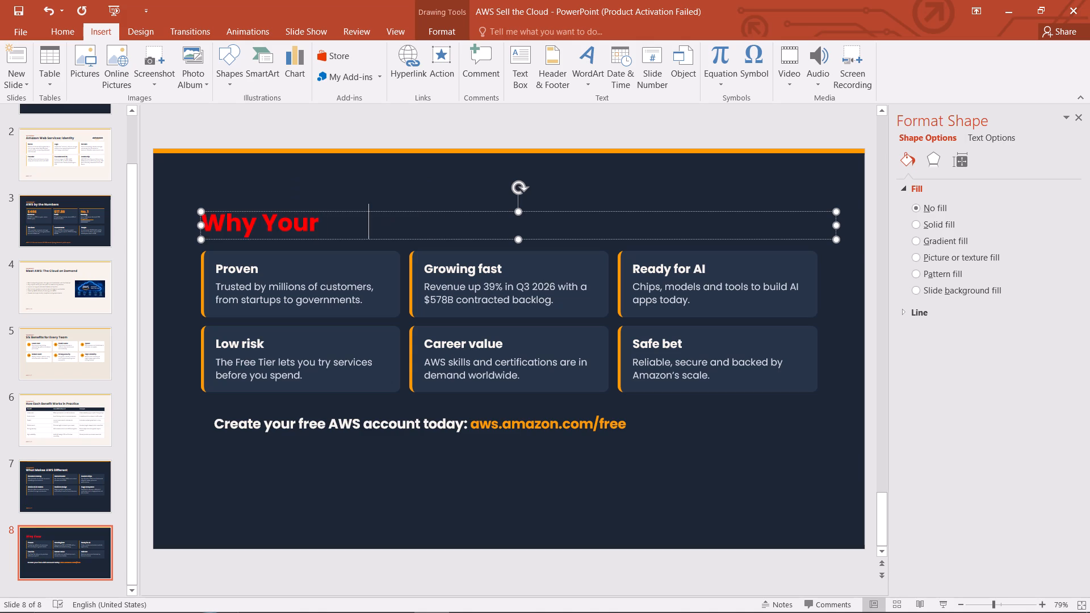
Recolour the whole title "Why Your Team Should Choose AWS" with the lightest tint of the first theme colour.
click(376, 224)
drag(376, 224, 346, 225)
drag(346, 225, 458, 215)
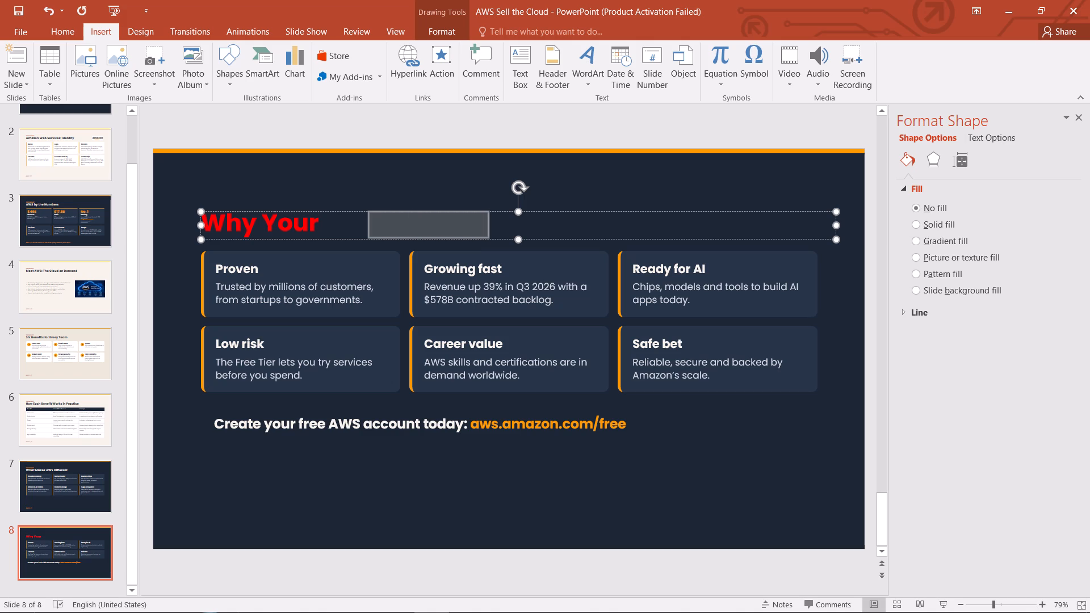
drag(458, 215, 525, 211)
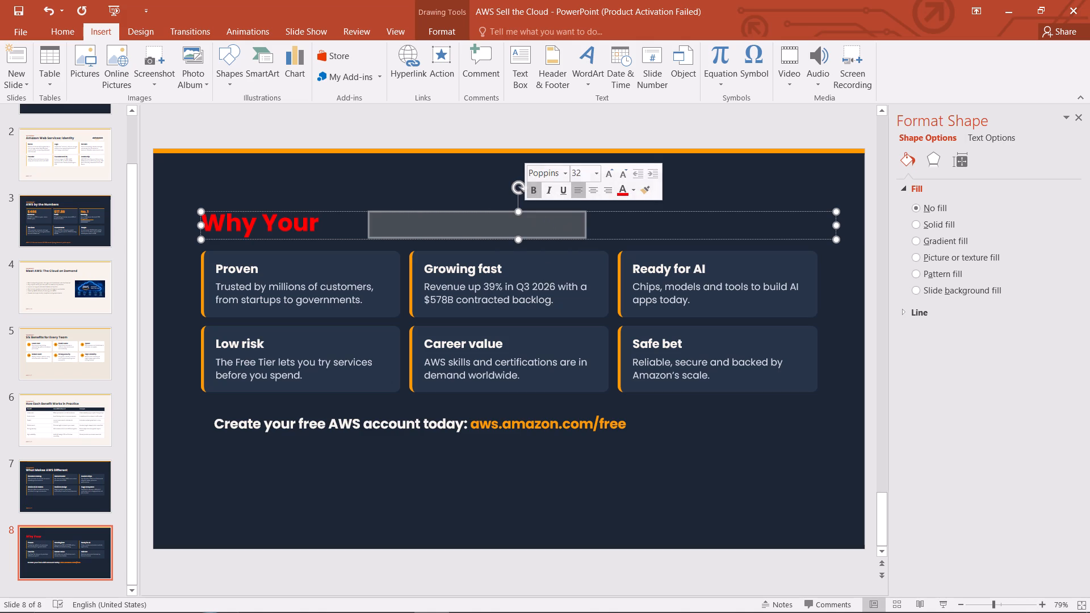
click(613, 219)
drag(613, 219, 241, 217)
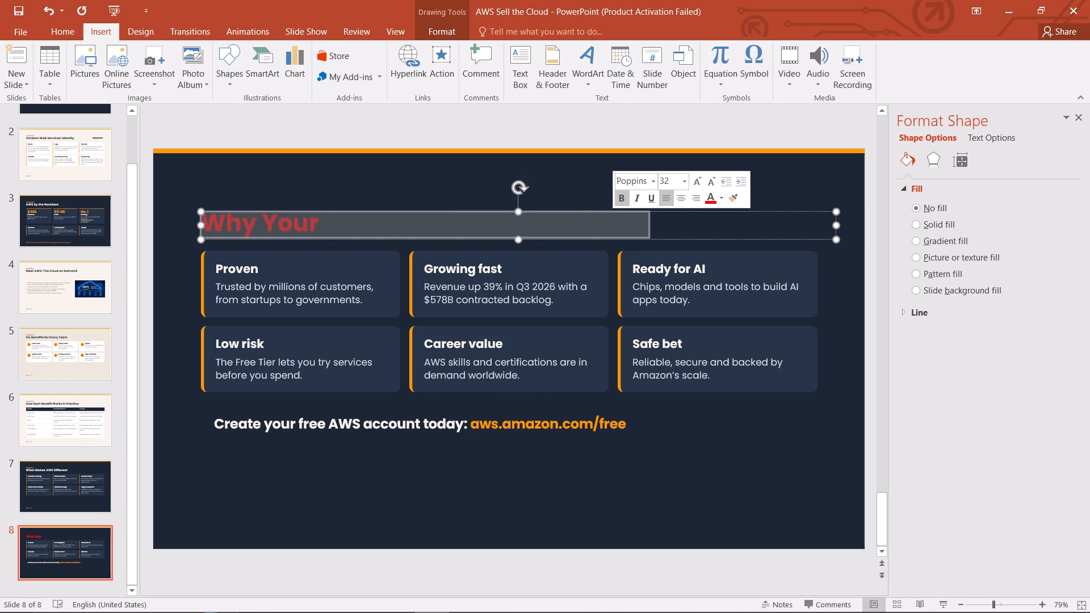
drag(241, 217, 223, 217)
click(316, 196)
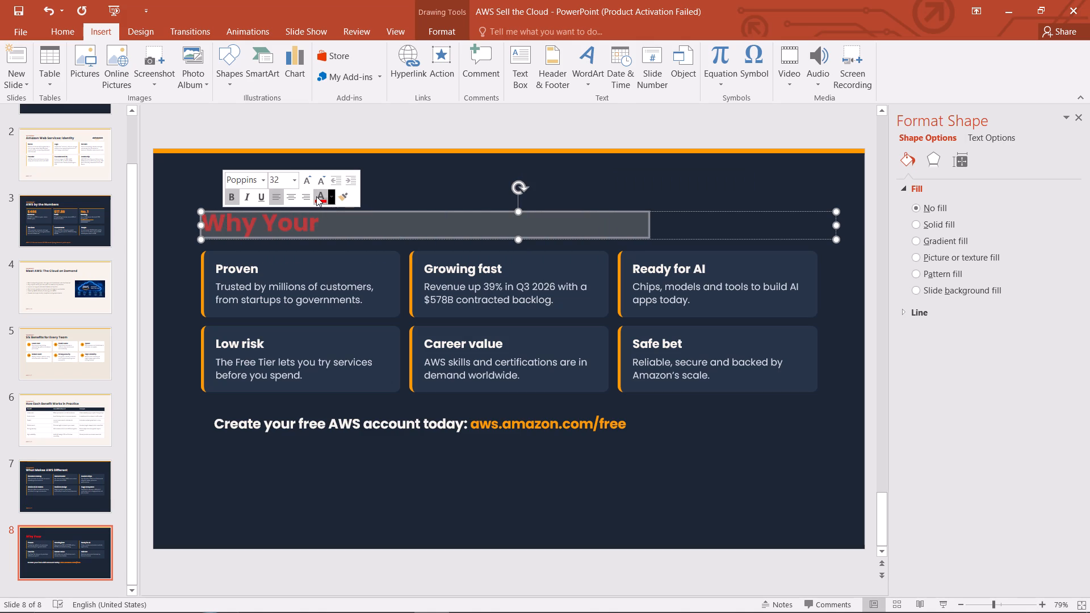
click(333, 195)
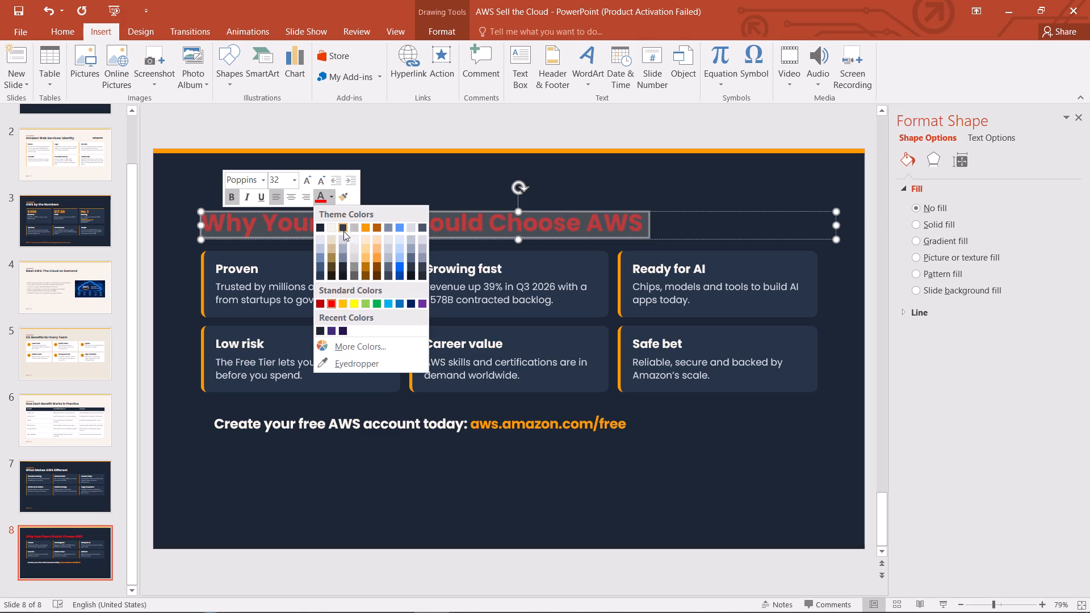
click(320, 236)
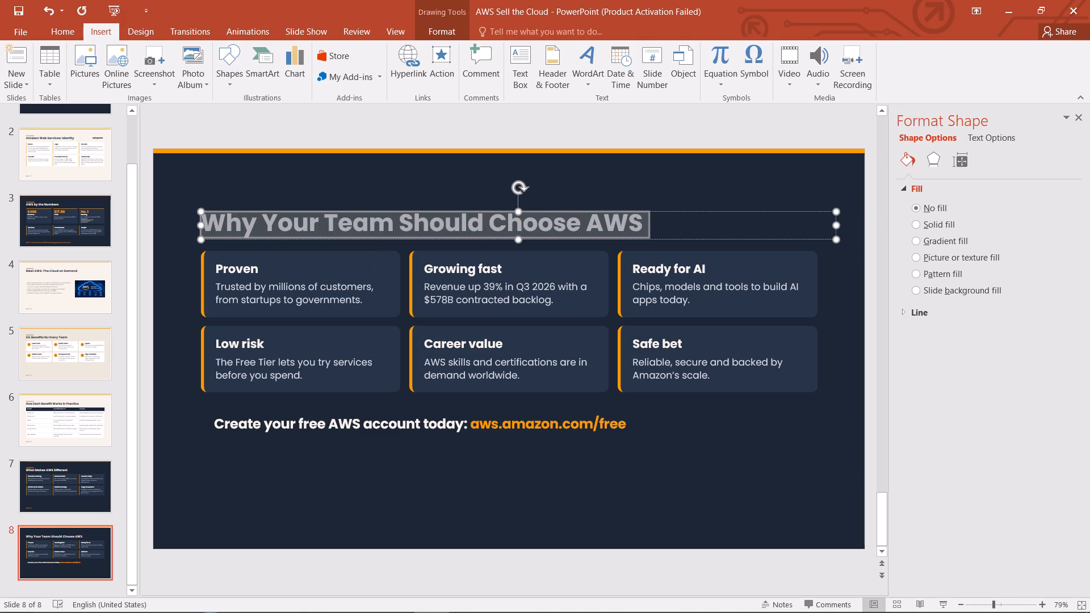
Change the whole title on slide 8 to the off-white second theme colour.
click(821, 222)
click(821, 222)
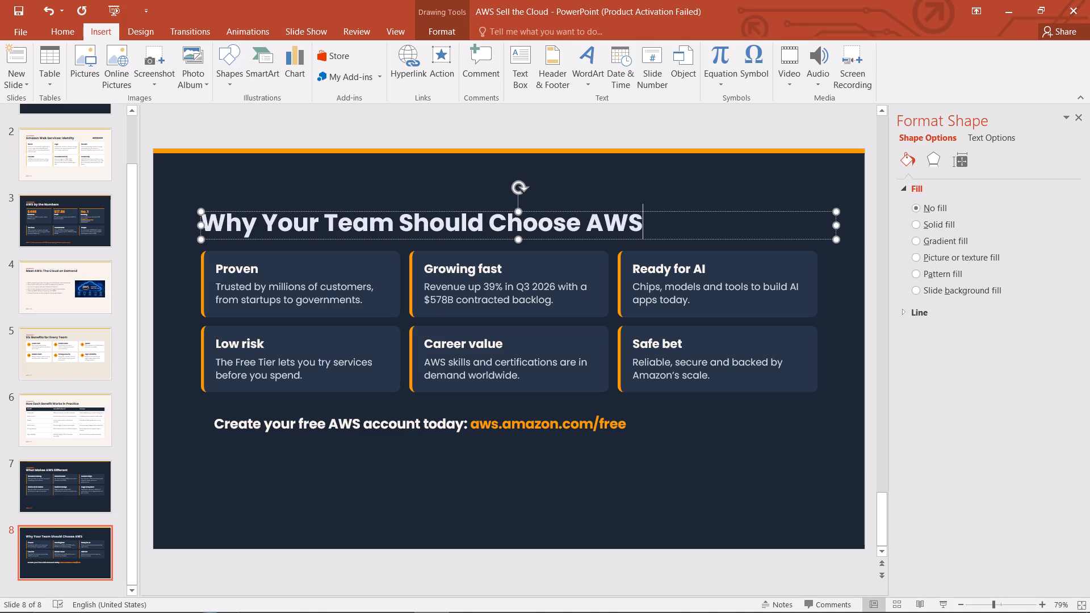
key(Right)
key(Left)
key(Right)
drag(656, 226, 245, 242)
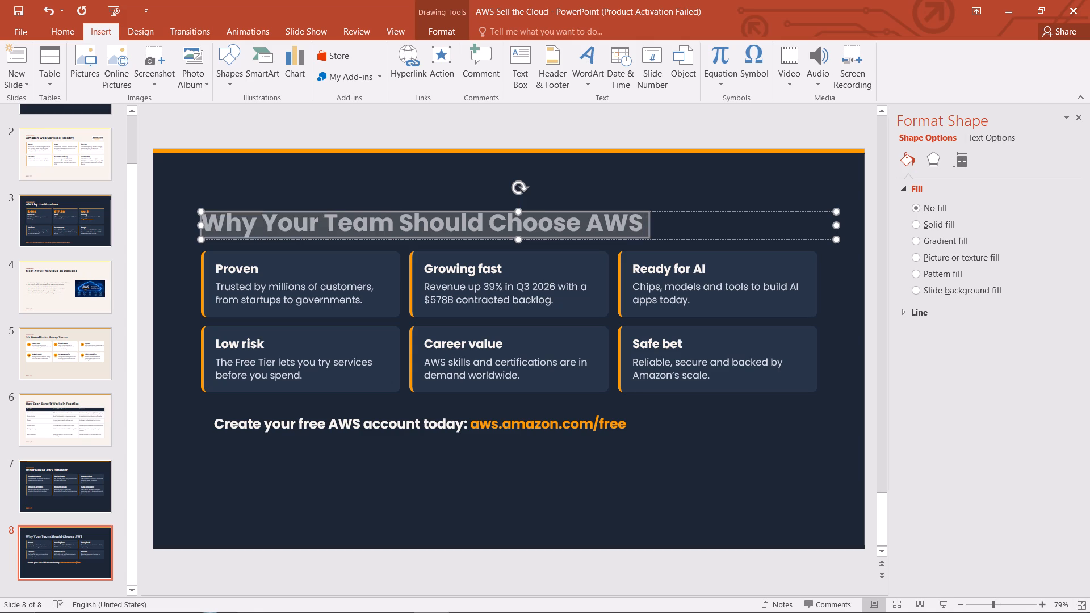
drag(245, 242, 242, 242)
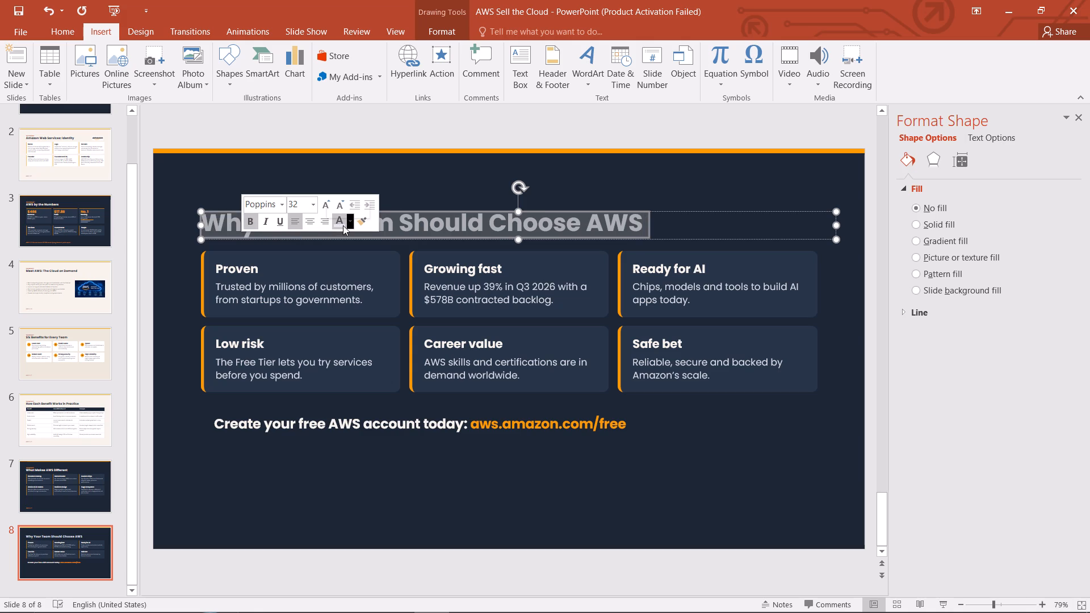
click(347, 224)
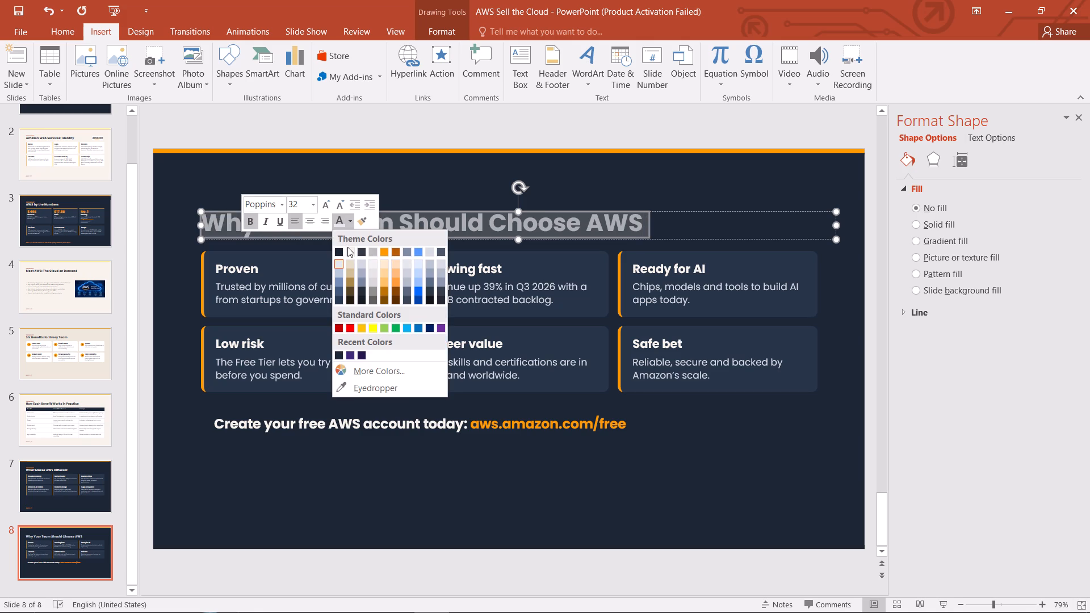
click(347, 247)
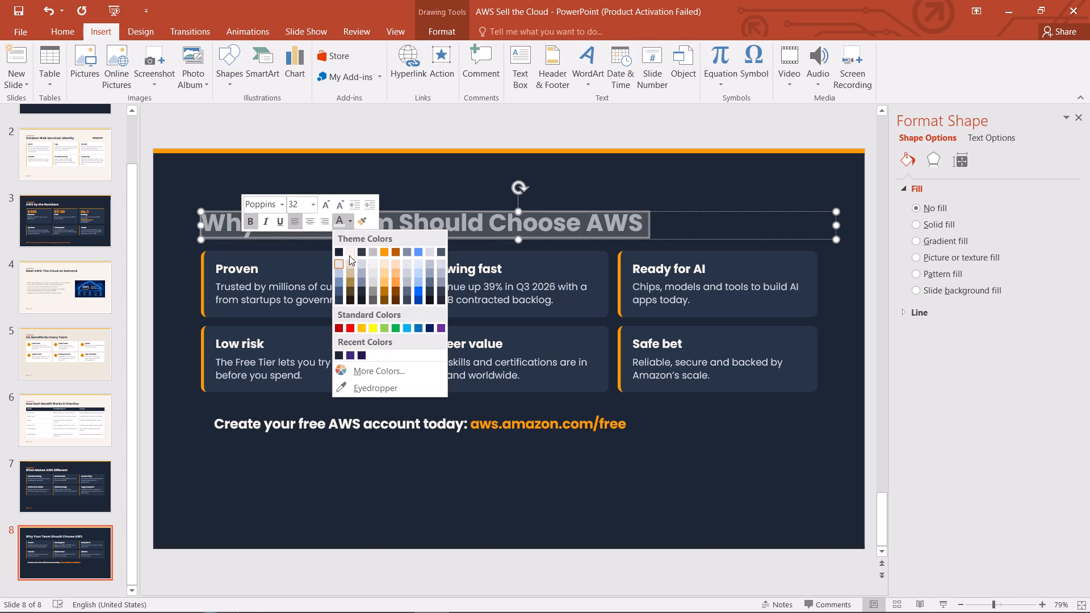
click(349, 251)
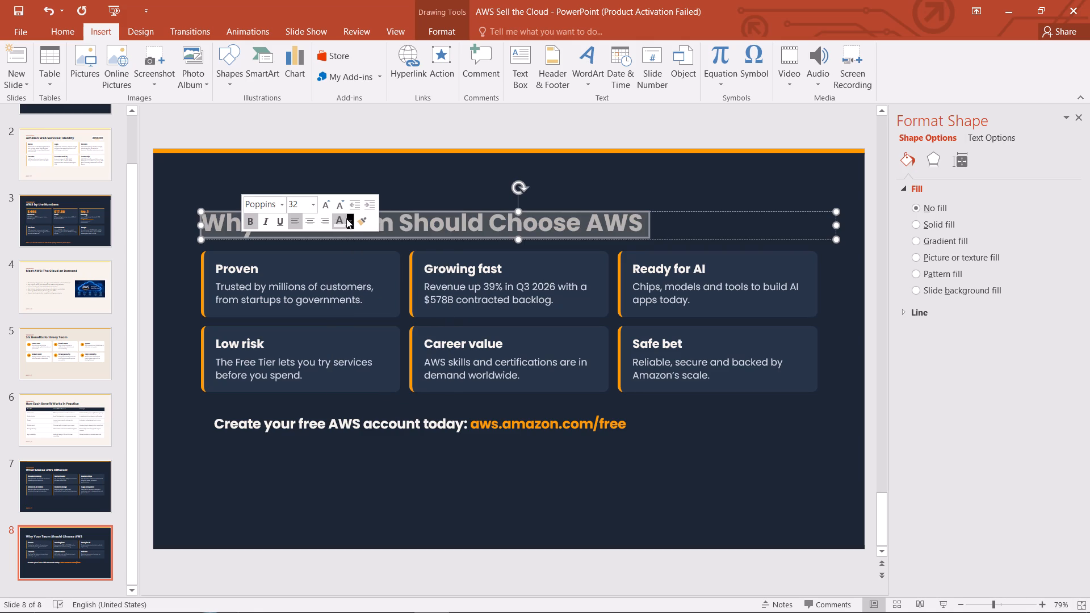
Recolour slide 8's whole title with the lightest tint of the first theme colour.
click(347, 219)
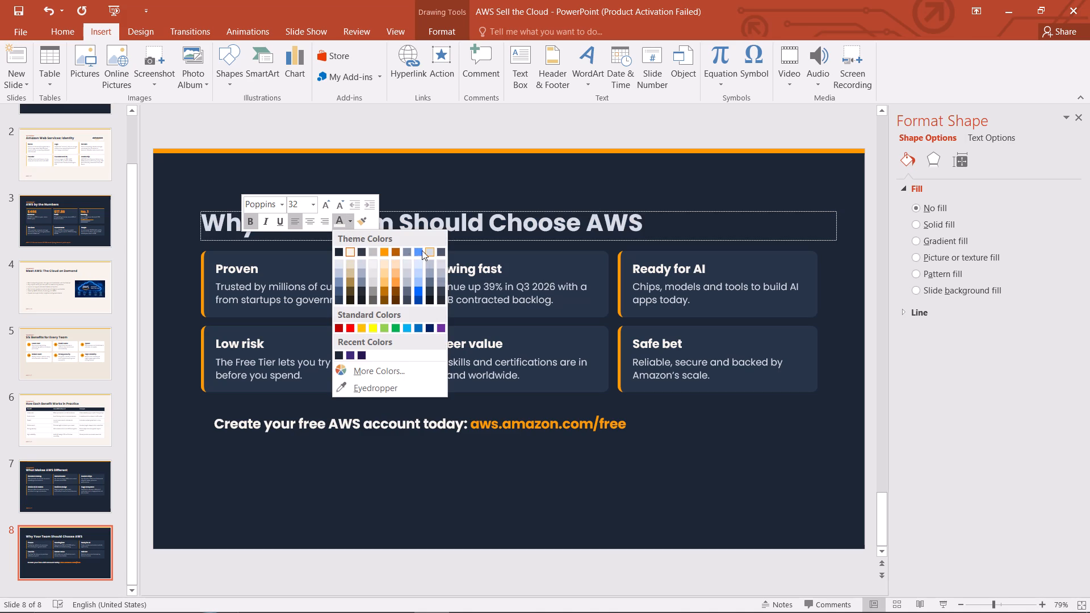
click(339, 262)
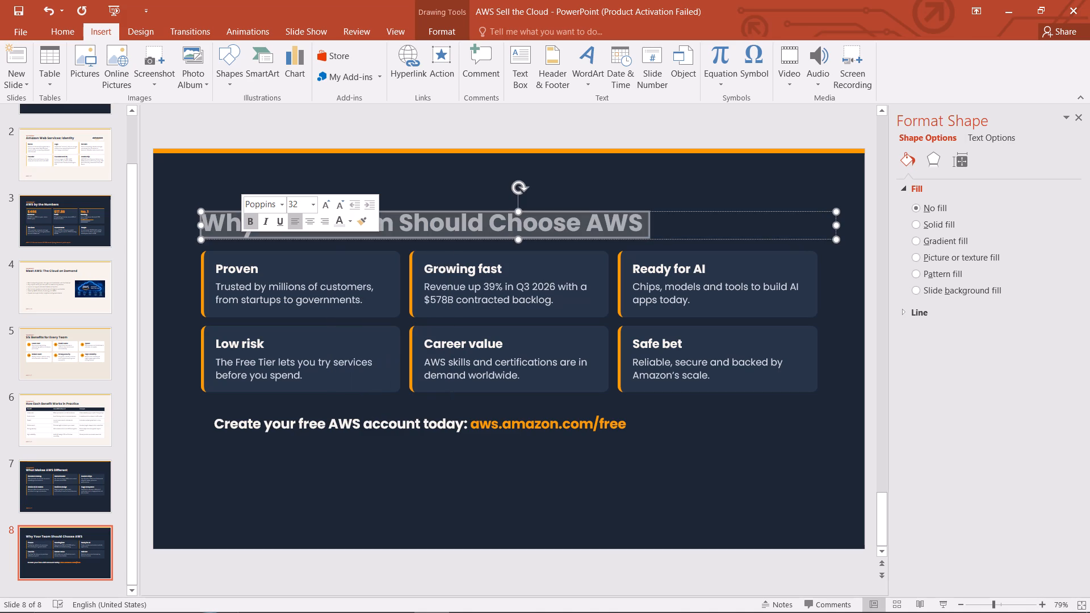
Compare the titles on slides 3 and 8, and inspect the custom RGB font colour of slide 3's title.
click(62, 219)
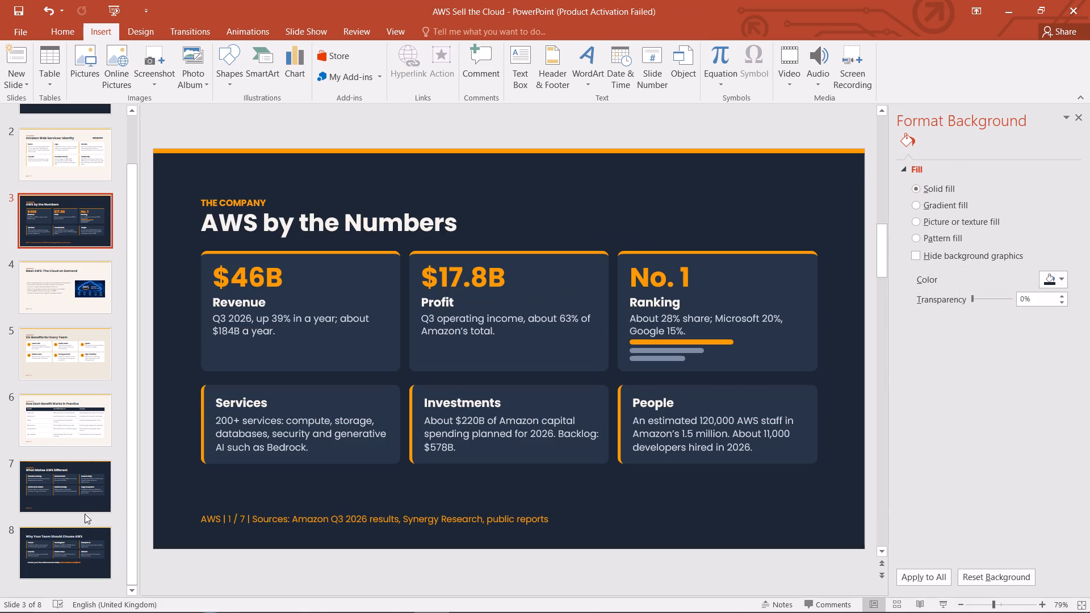
click(85, 538)
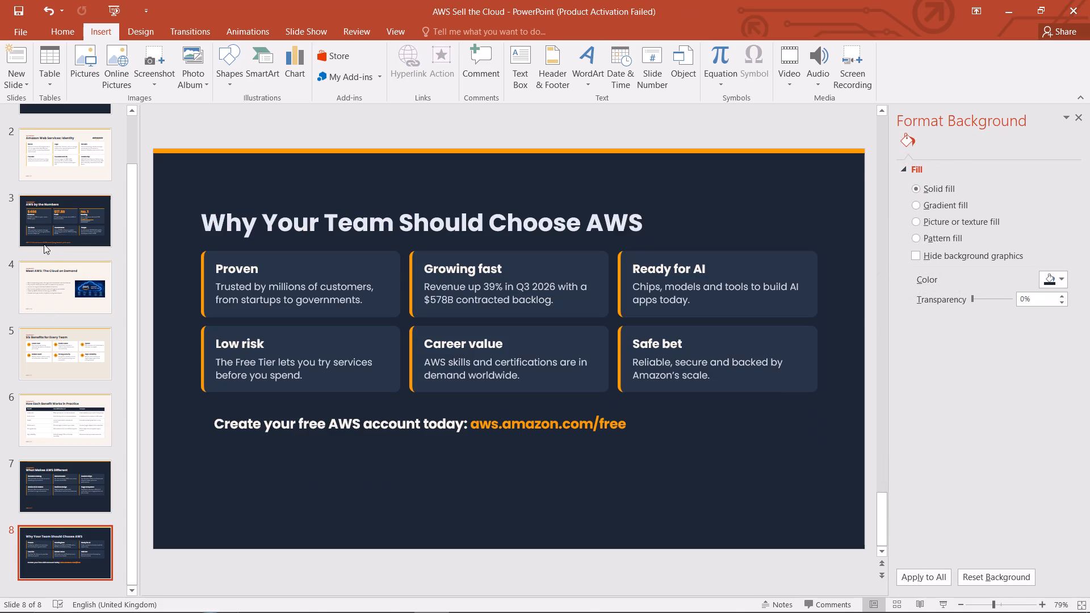
click(45, 230)
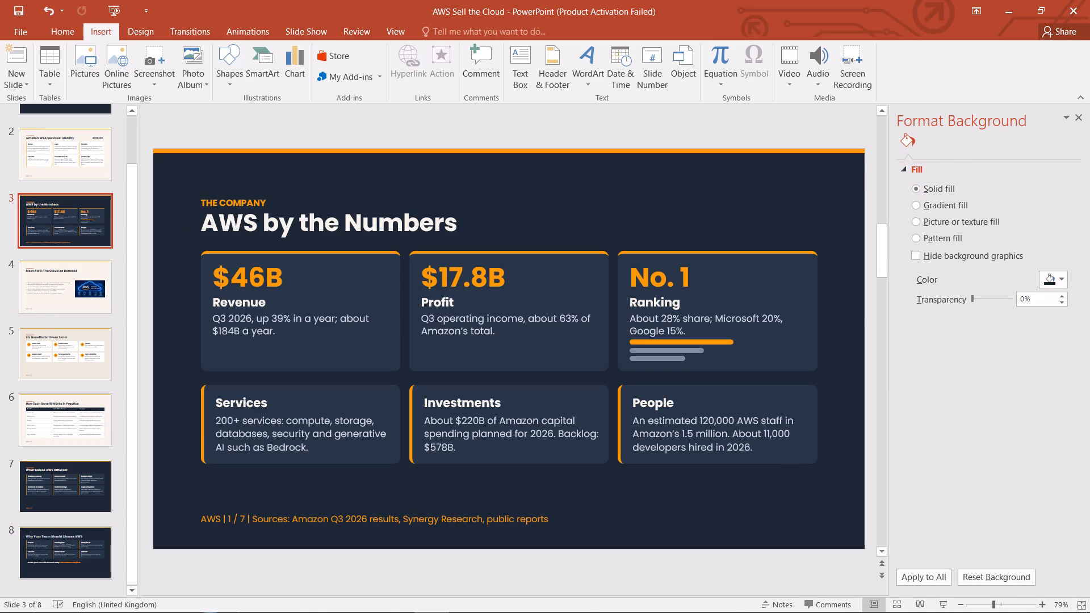
click(300, 219)
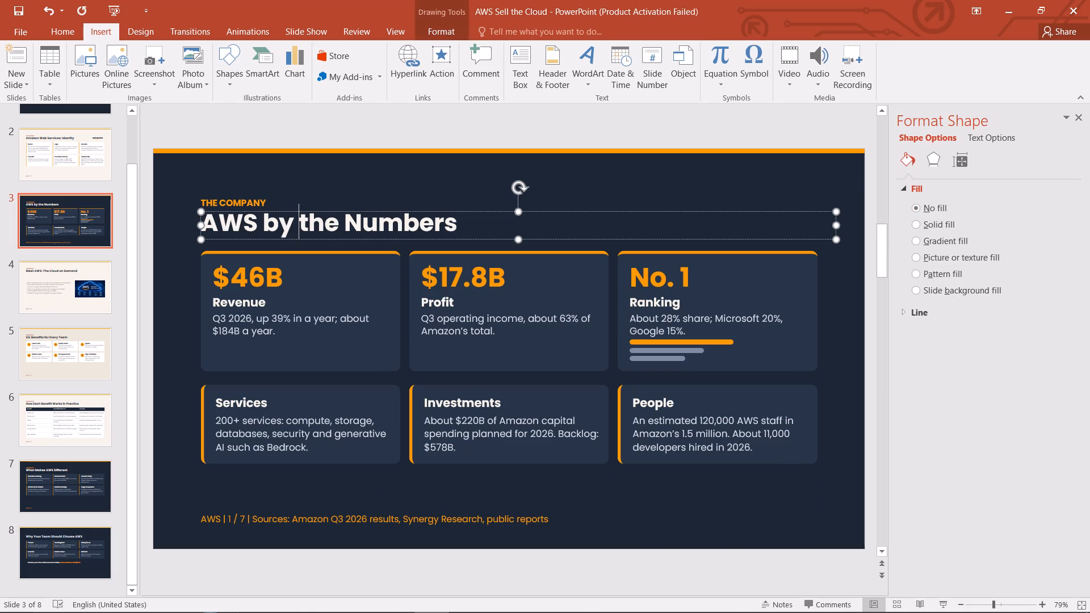
drag(329, 222, 311, 226)
click(417, 201)
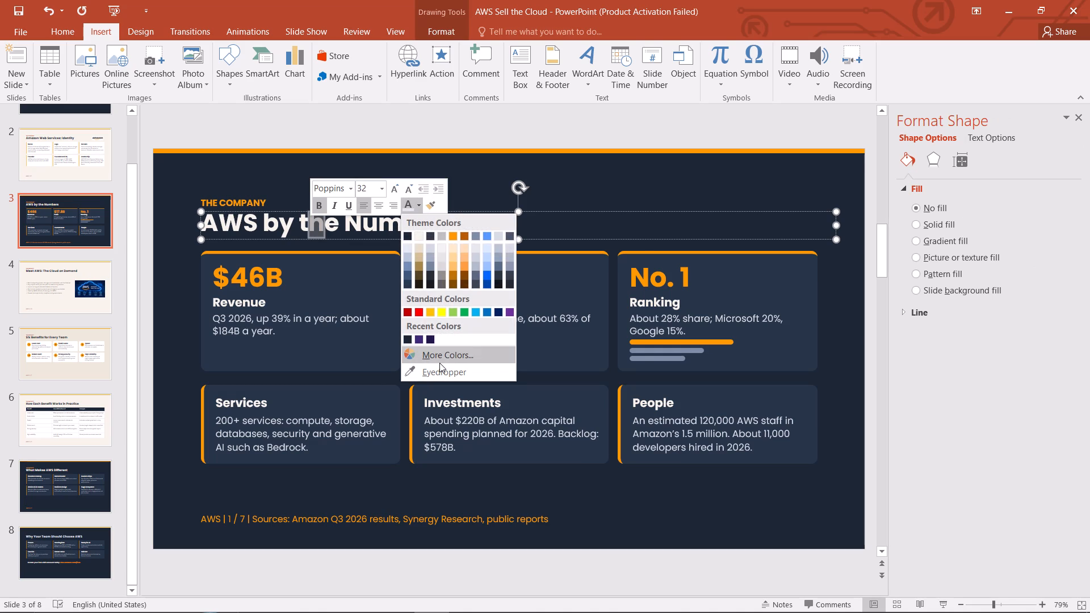
click(439, 363)
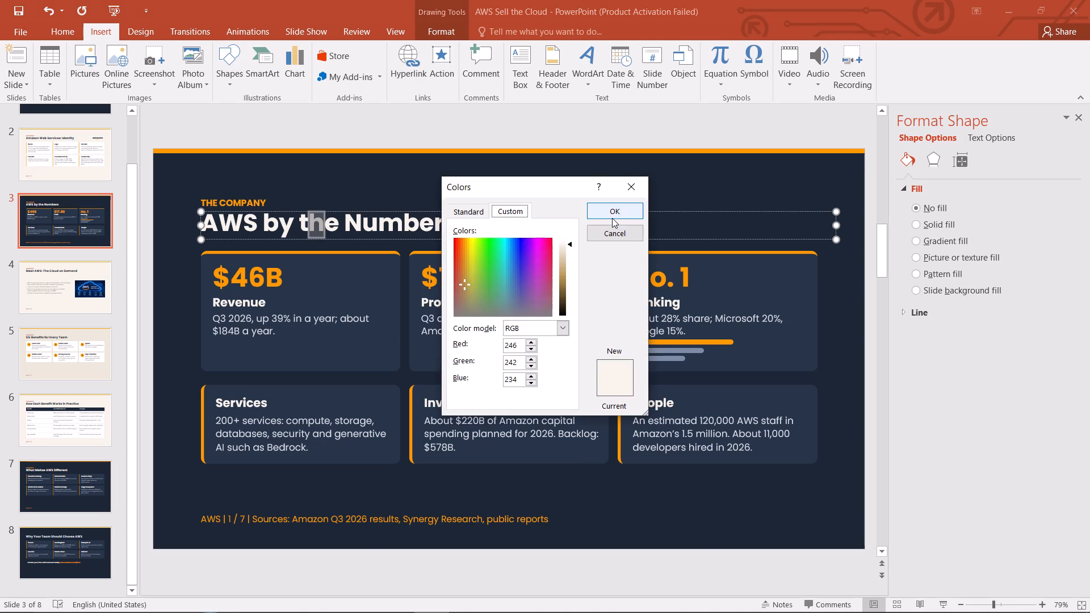
click(632, 186)
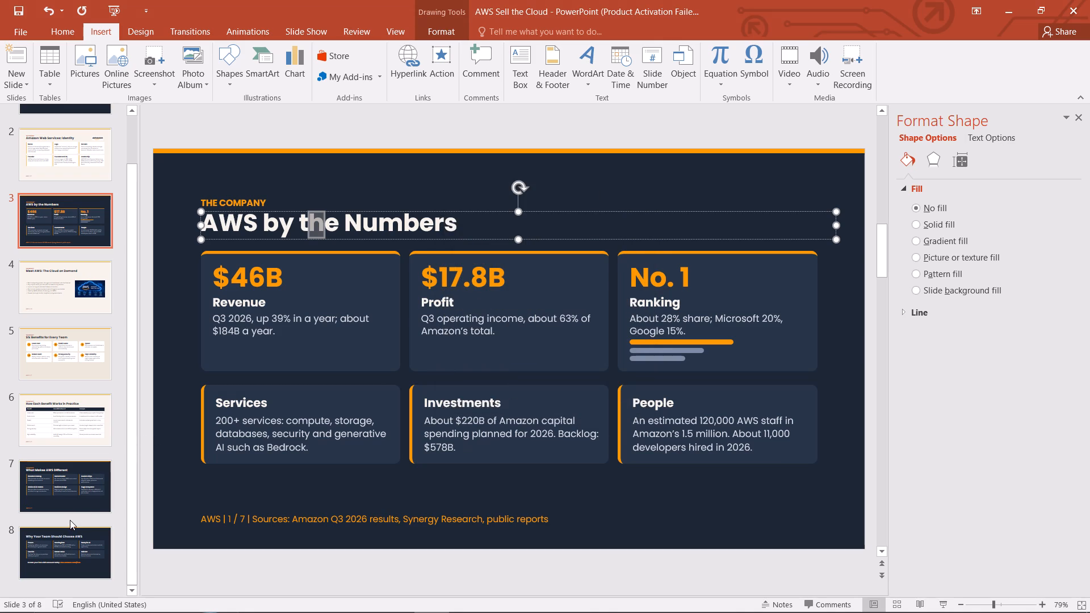
Set the font colour of slide 8's whole title to the custom RGB values 246, 232 and 248.
click(69, 523)
click(70, 542)
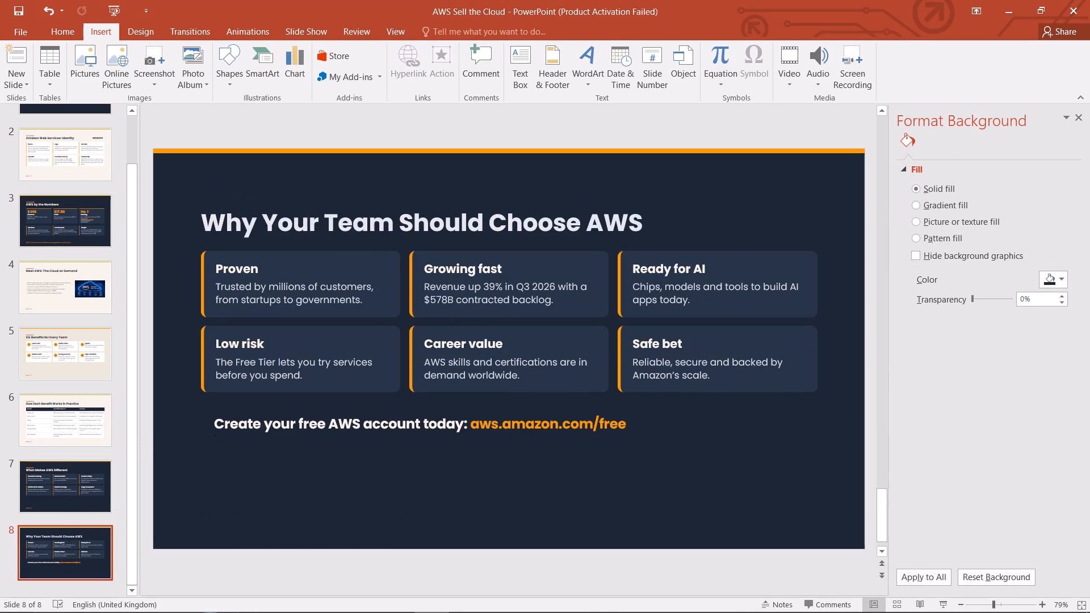
click(645, 213)
click(644, 222)
click(642, 222)
drag(642, 222, 263, 227)
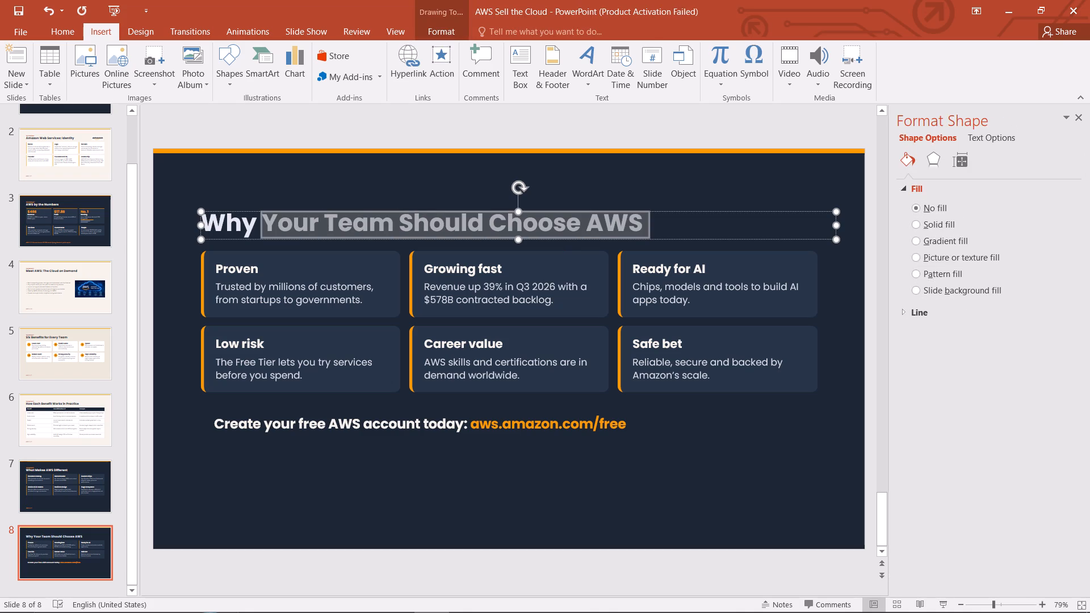
drag(263, 227, 225, 237)
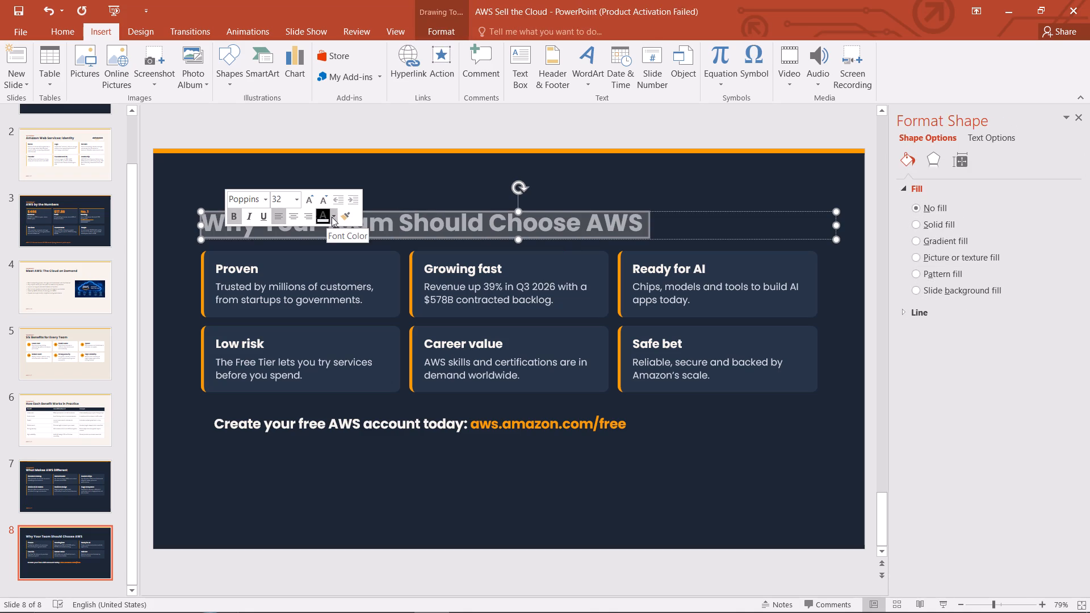
click(332, 217)
click(341, 366)
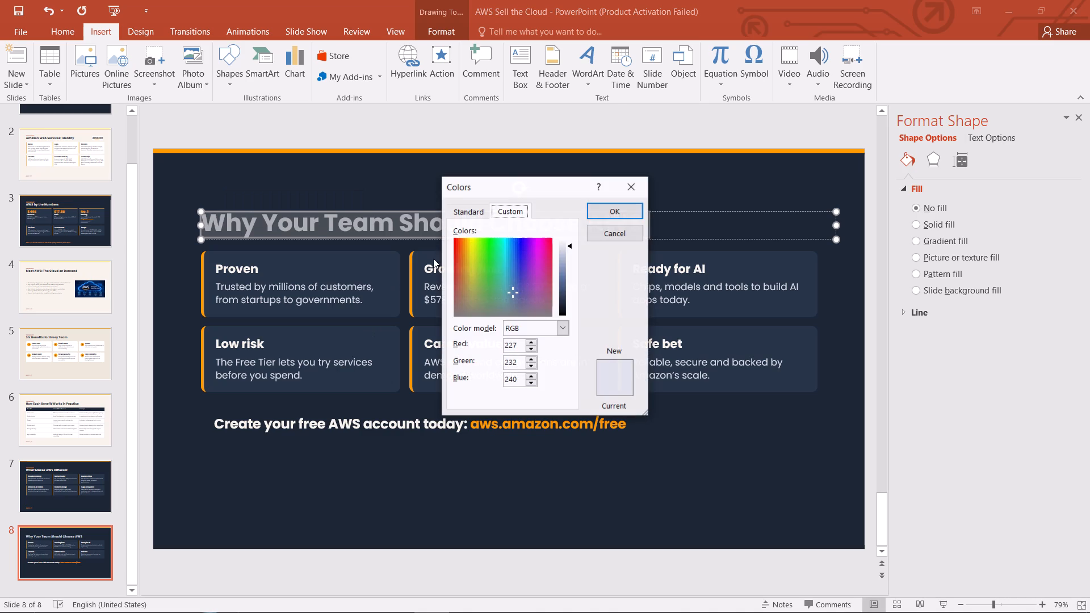
click(519, 342)
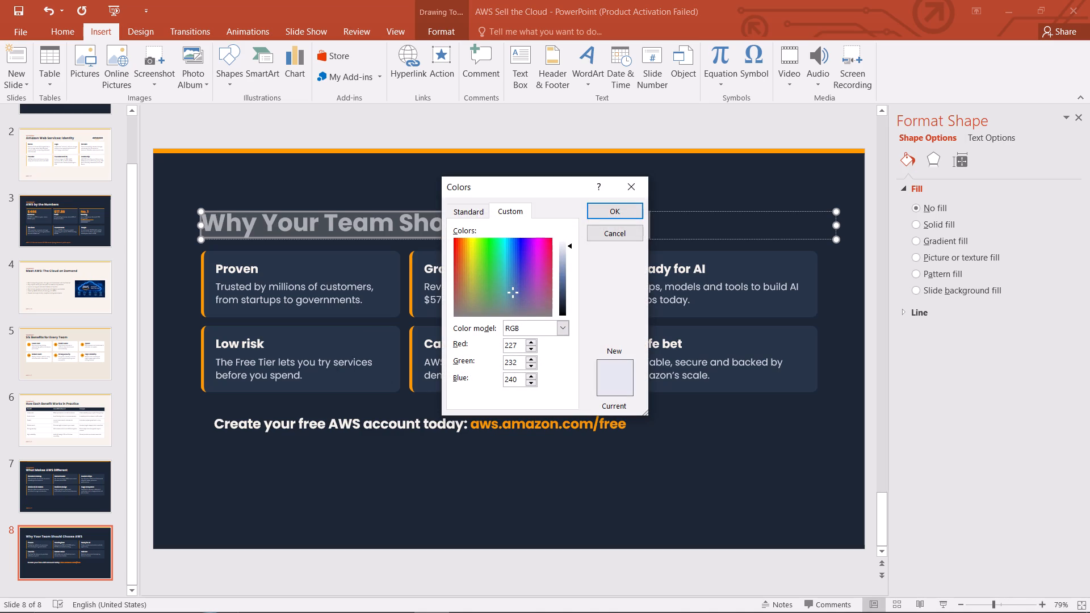
key(BackSpace)
key(BackSpace)
text(46)
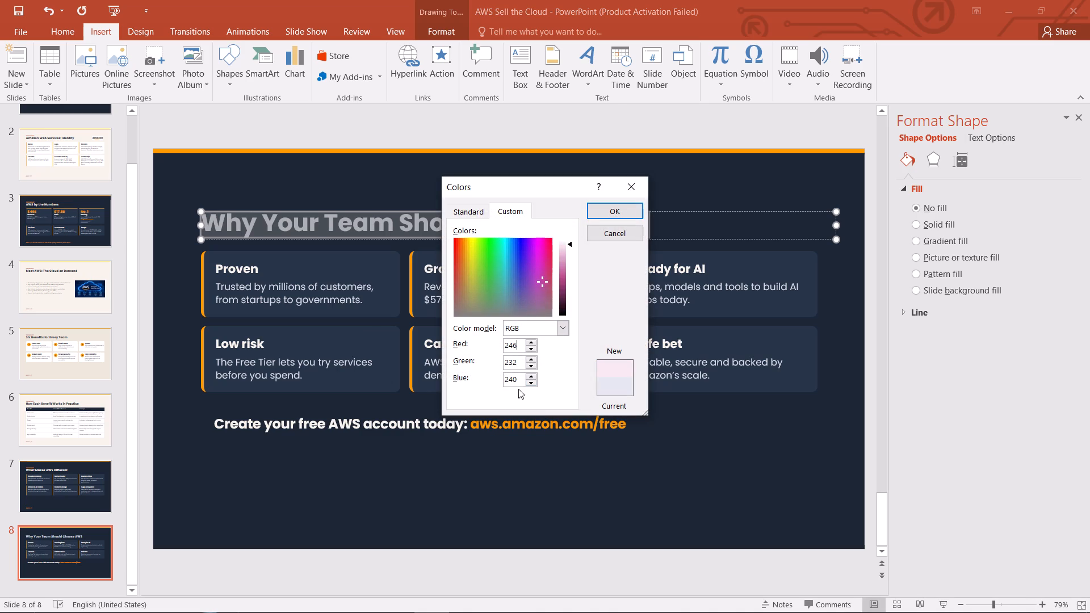
click(519, 379)
key(BackSpace)
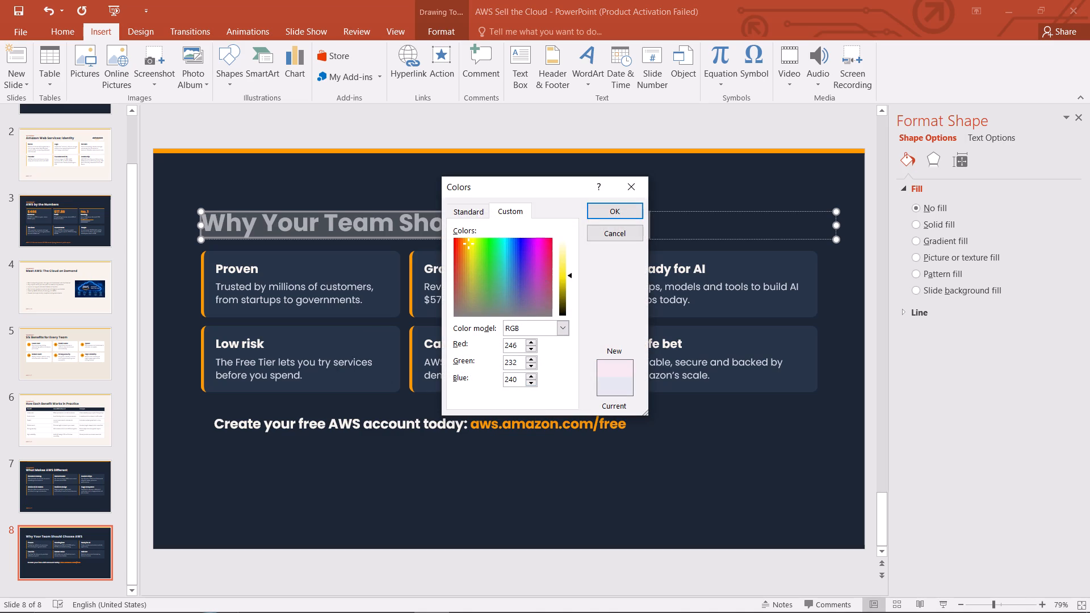
key(8)
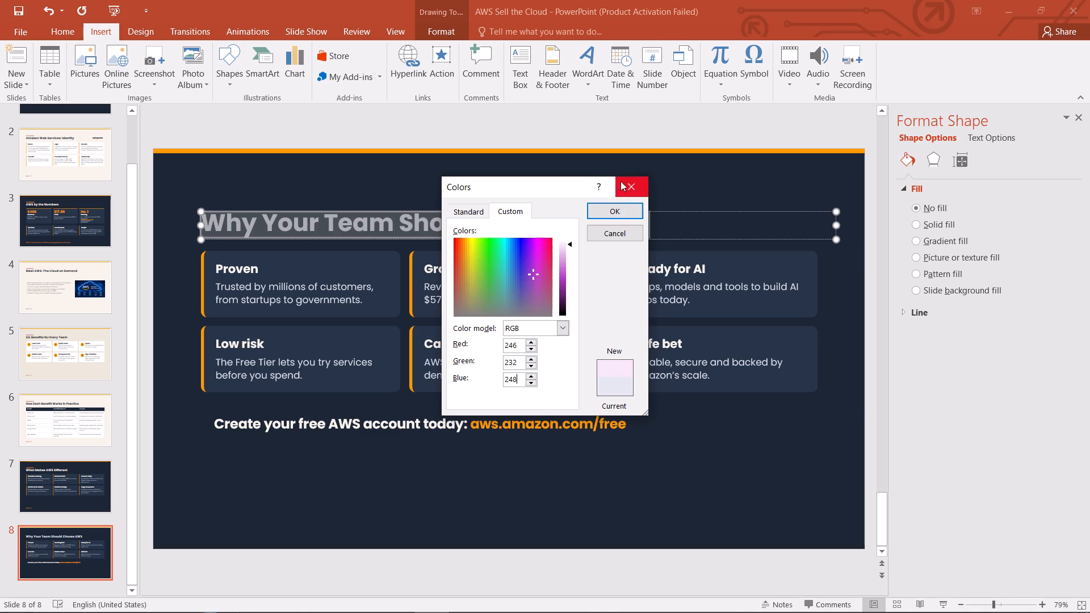
click(617, 205)
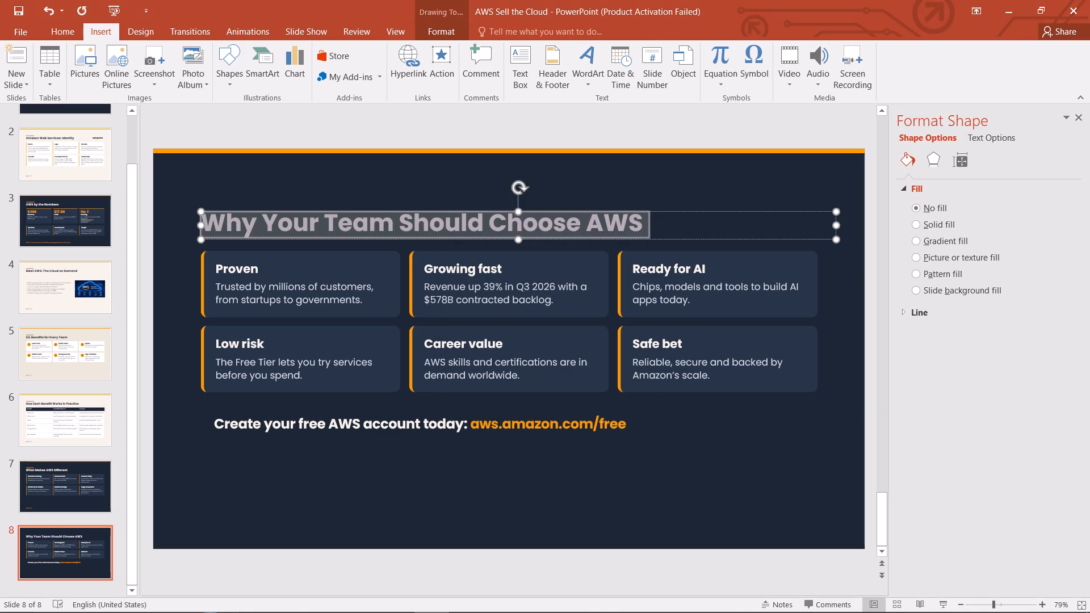
click(559, 472)
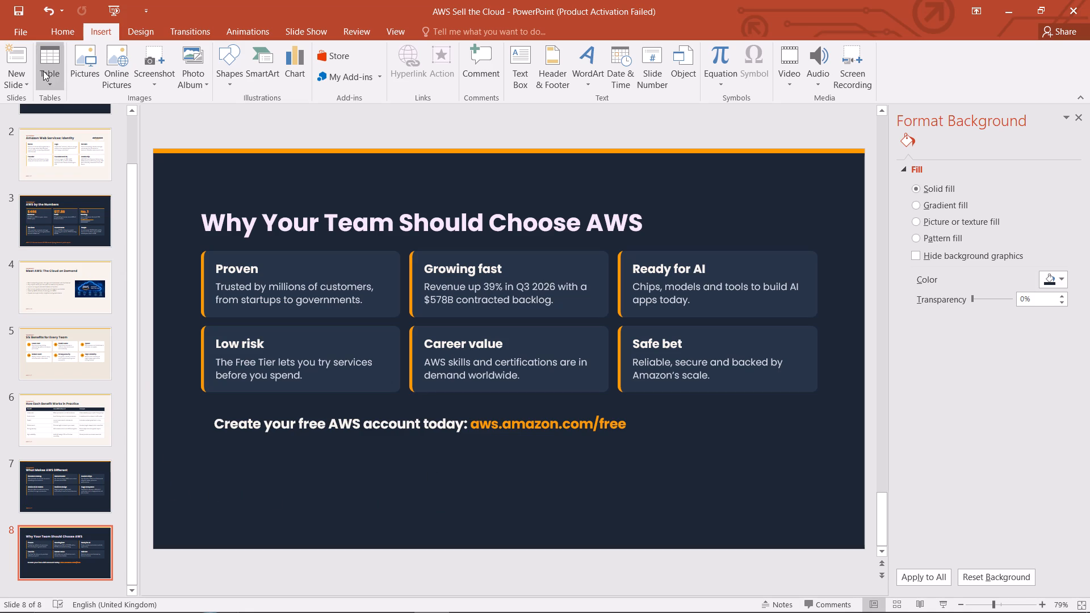
Save the presentation and close it.
click(18, 16)
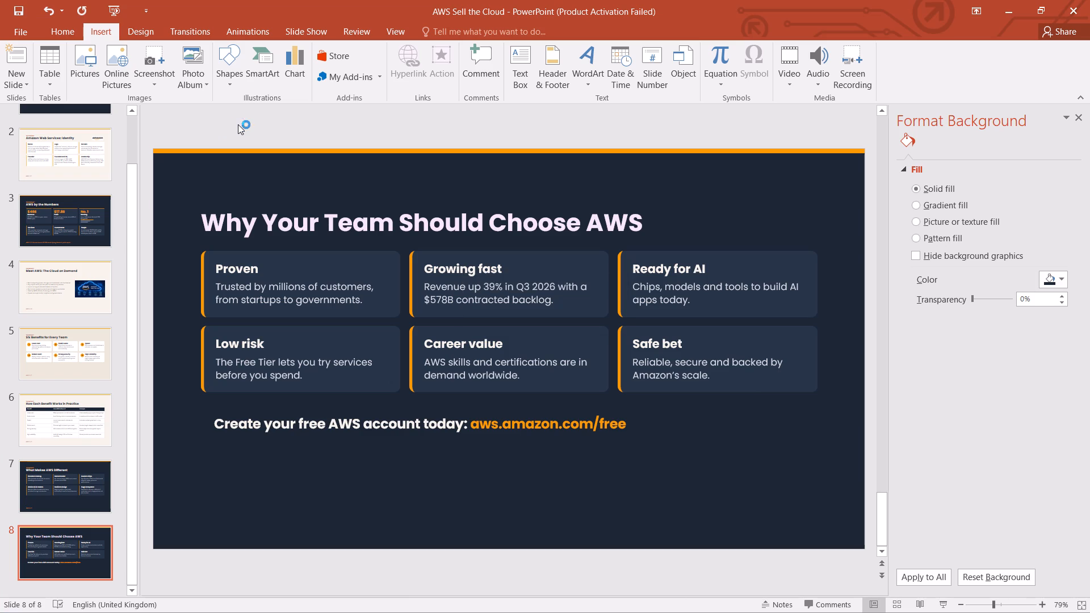